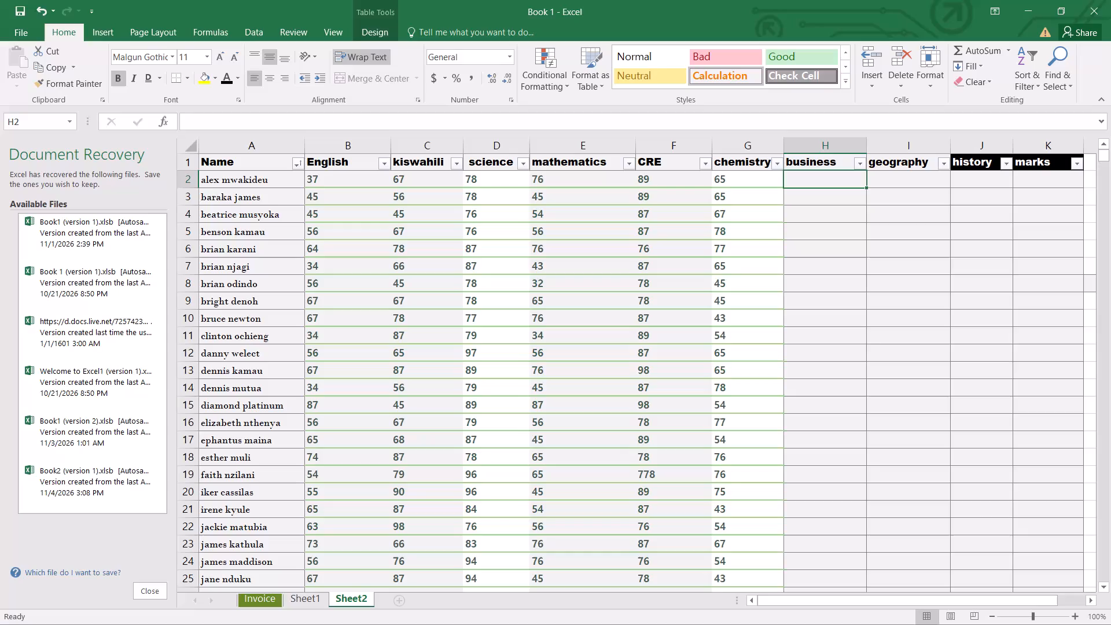
Enter the business marks 67, 76, 56, 67, 87 and 76 in cells H2 to H7.
text(67)
key(Return)
text(76)
key(Return)
text(56)
key(Return)
text(67)
key(Return)
text(87)
key(Return)
text(76)
key(Return)
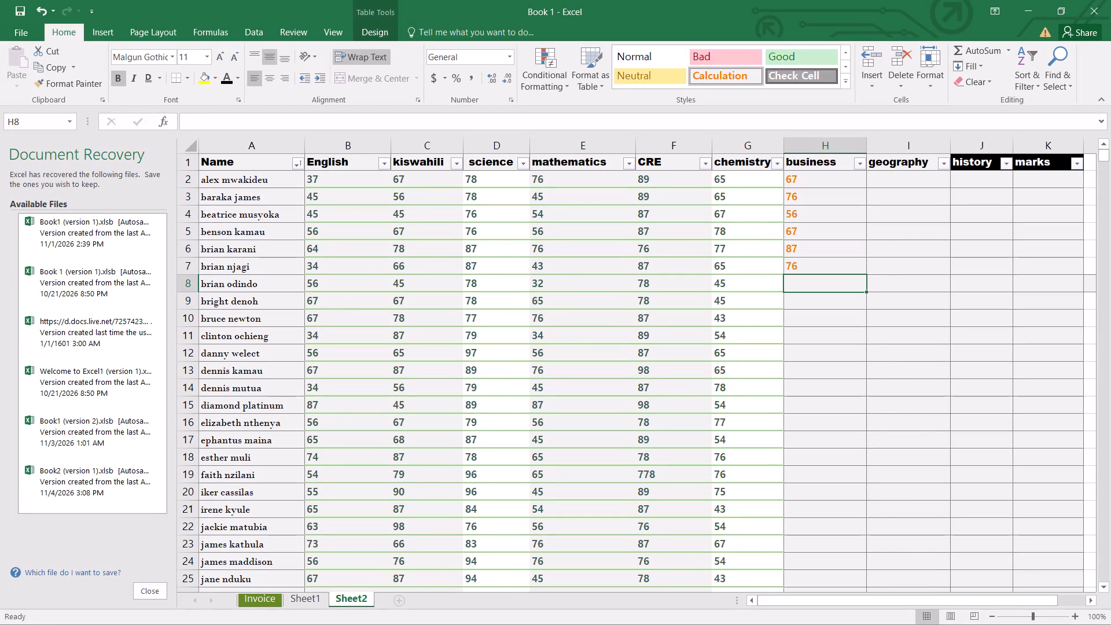
Enter the business marks 65, 76, 87, 56, 45 and 87 in cells H8 to H13.
text(65)
key(Return)
text(76)
key(Return)
text(87)
key(Return)
text(56)
key(Return)
text(45)
key(Return)
text(87)
key(Return)
Enter the business marks 54, 76, 45, 87, 45 and 34 in cells H14 to H19.
text(54)
key(Return)
text(76)
key(Return)
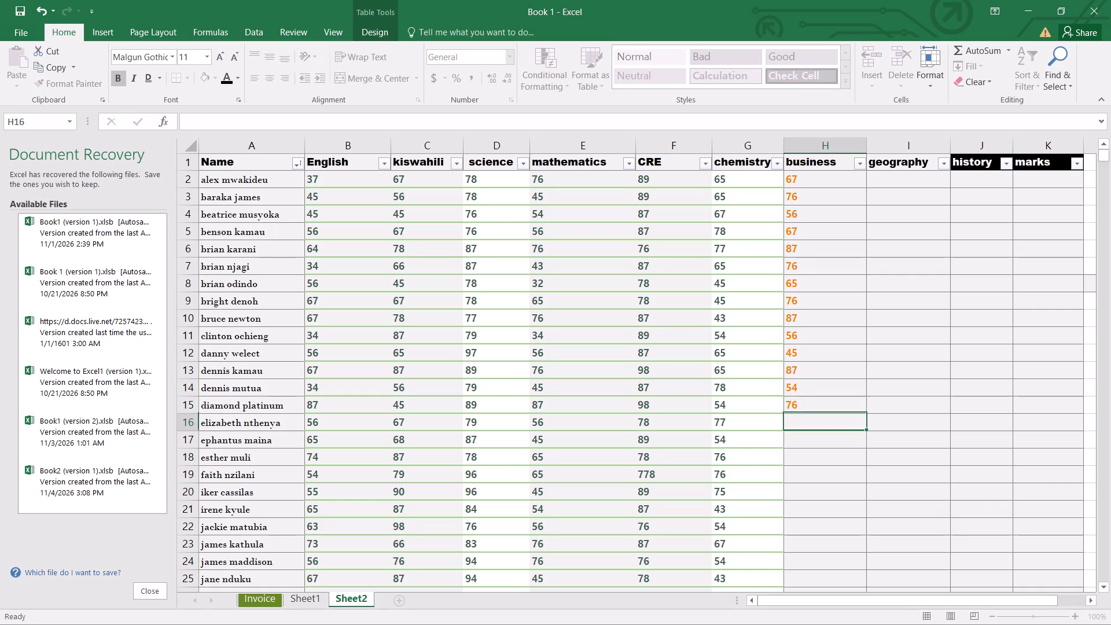
text(45)
key(Return)
text(87)
key(Return)
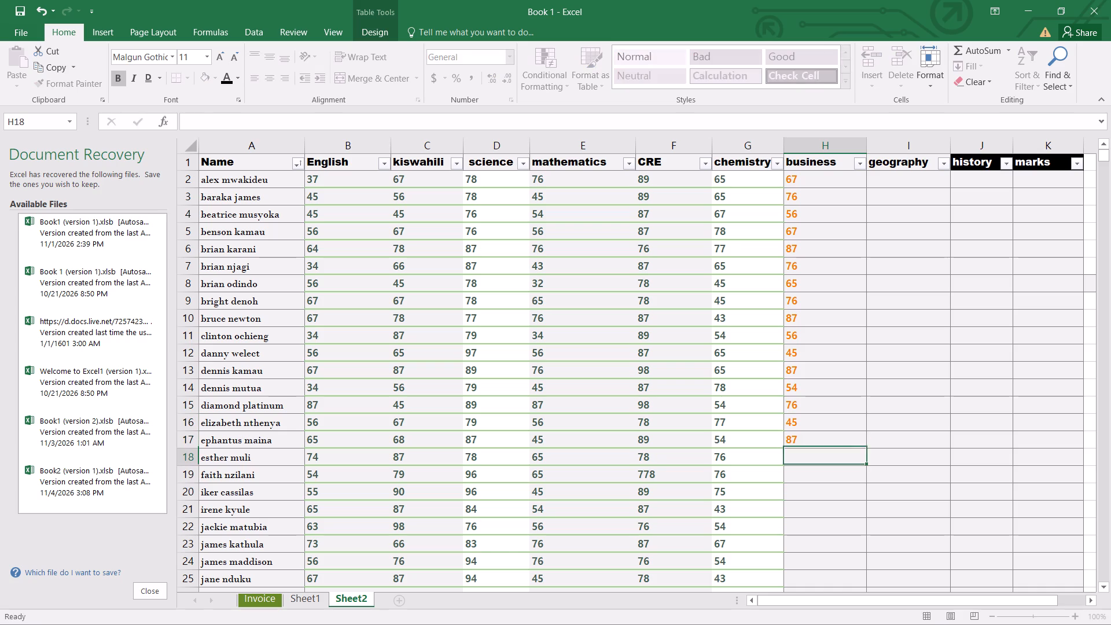
text(45)
key(Return)
text(34)
key(Return)
Enter the business marks 87, 65, 56, 78, 87 and 65 in cells H20 to H25.
text(87)
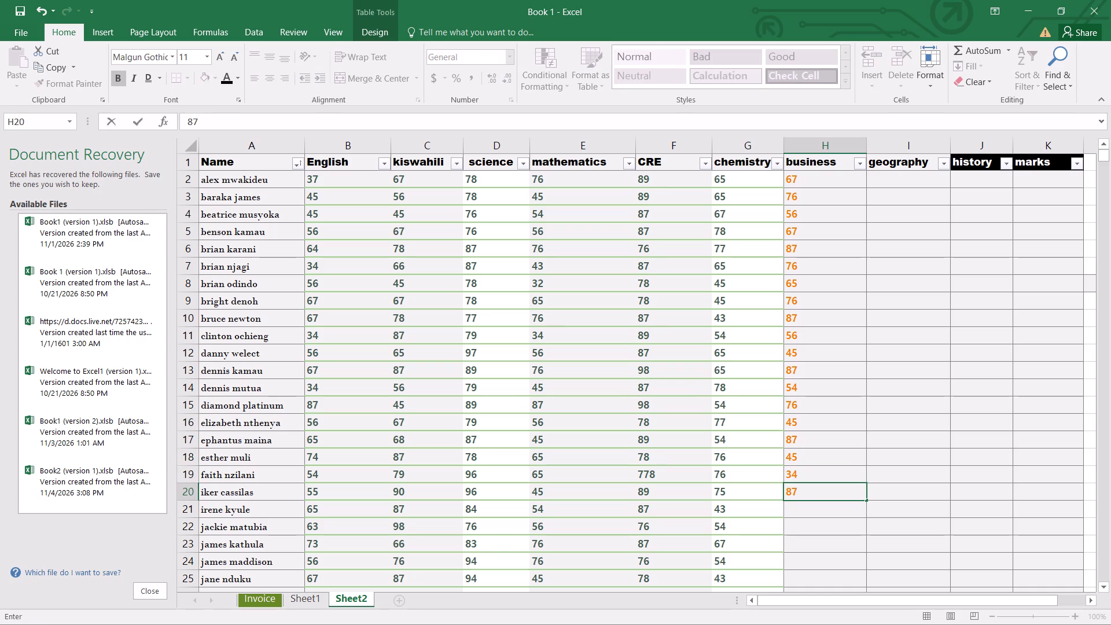
key(Return)
text(65)
key(Return)
text(56)
key(Return)
text(78)
key(Return)
text(87)
key(Return)
text(65)
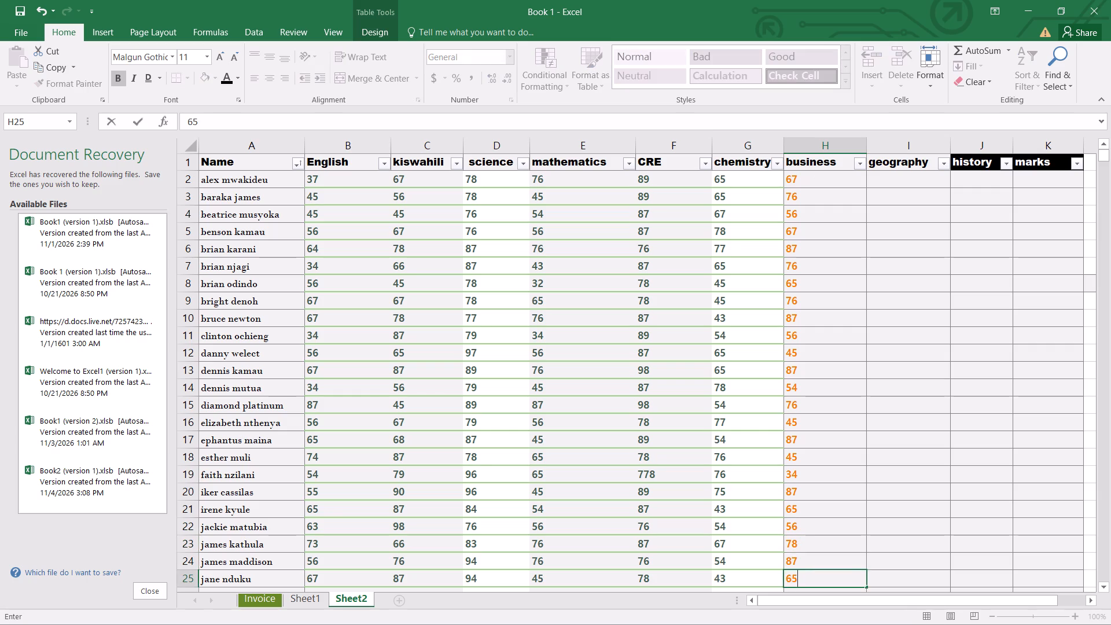
Change the business marks to 65 in H16, 56 in H18 and 76 in H19.
click(816, 428)
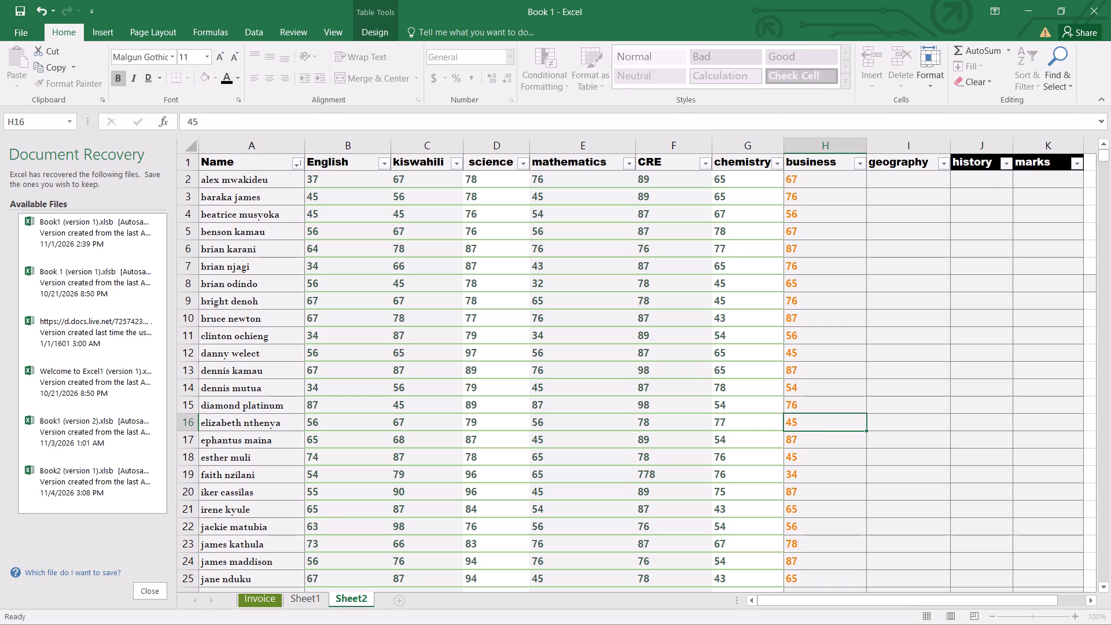
key(6)
key(5)
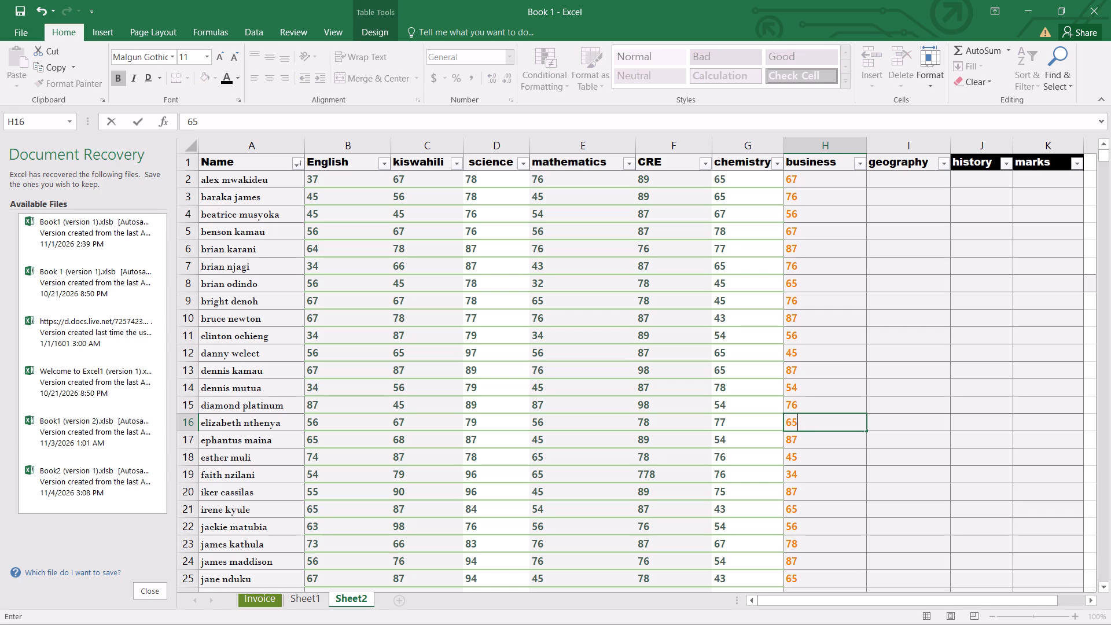
click(809, 458)
text(56)
click(807, 477)
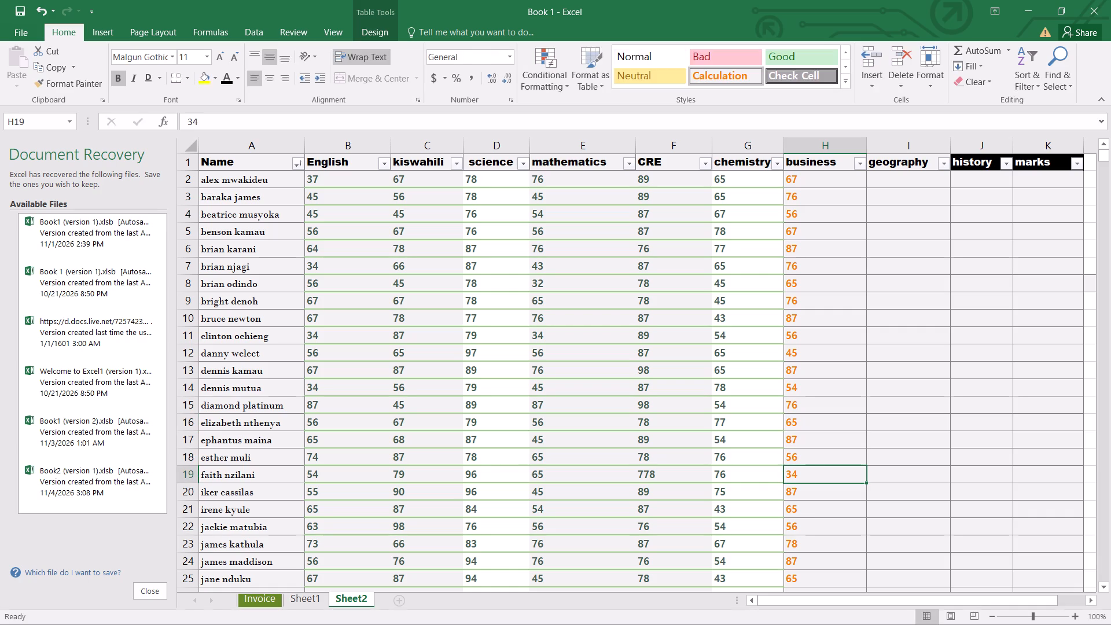
text(76)
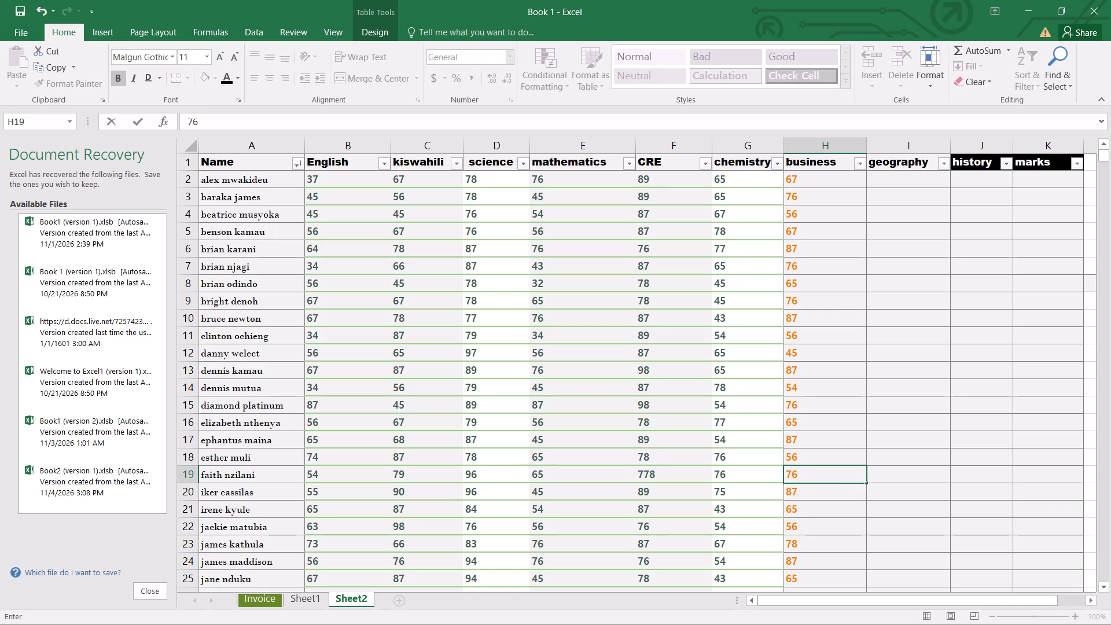
Enter the business marks 78, 78, 89, 67 and 65 in cells H26 to H30.
click(812, 531)
scroll(806, 562, down, 2)
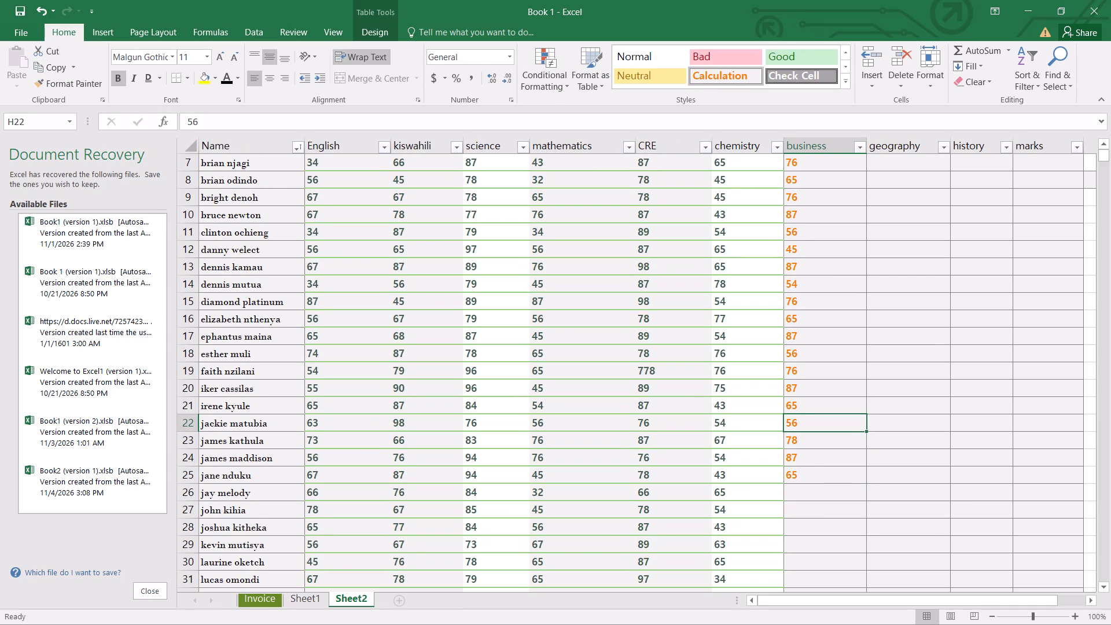
click(811, 495)
text(78)
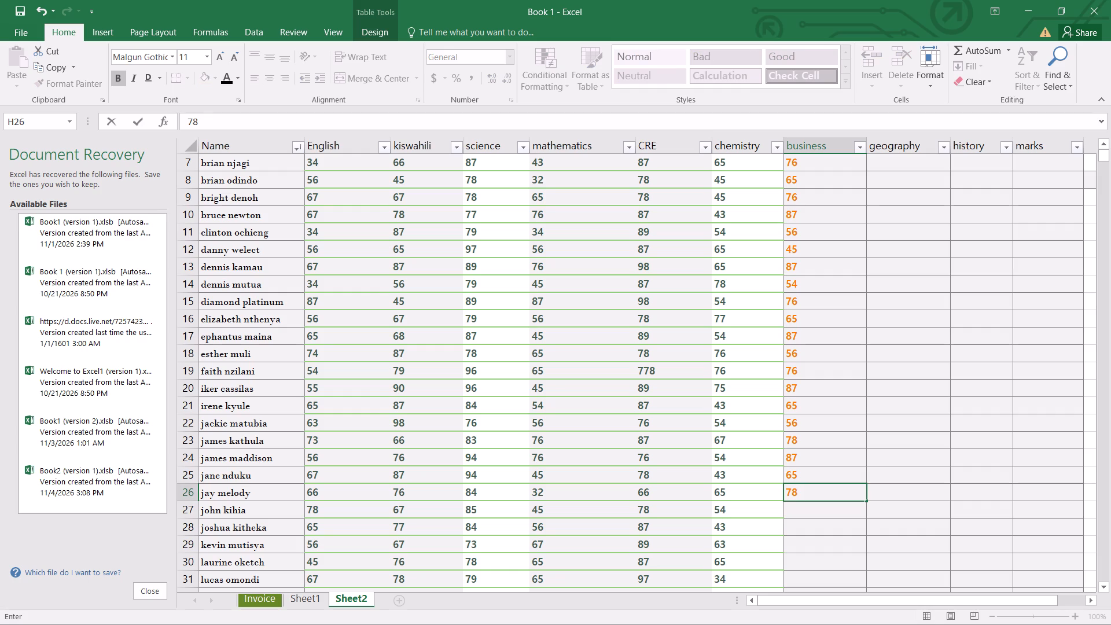
key(Return)
text(78)
key(Return)
text(89)
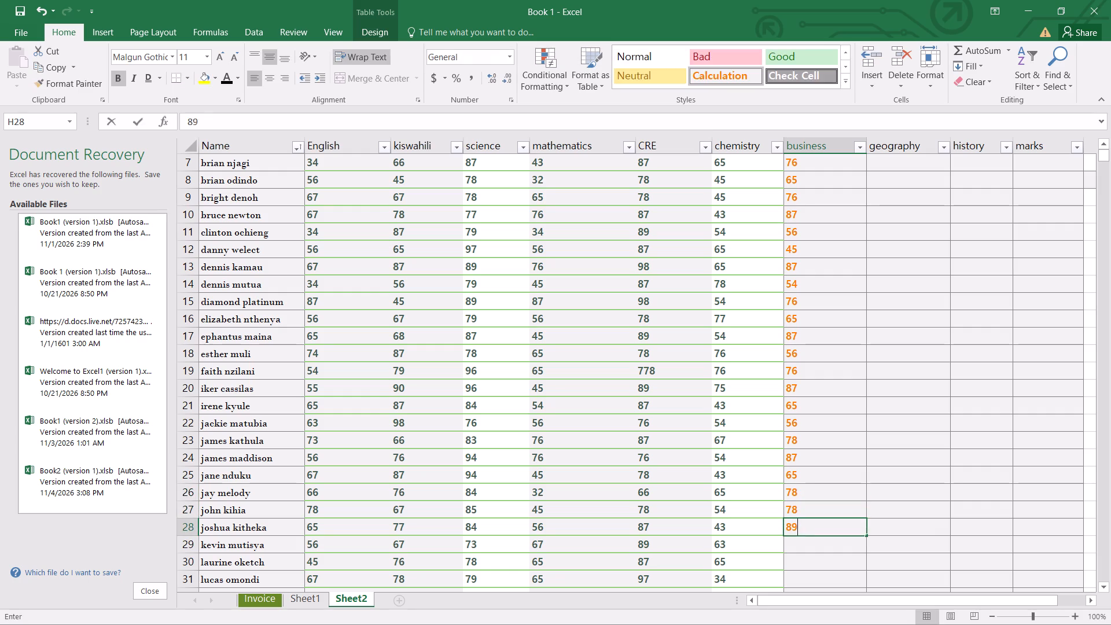
key(Return)
text(67)
key(Return)
text(65)
key(Return)
Enter the business marks 76, 75, 74, 74, 84 and 74 in cells H31 to H36.
text(76)
key(Return)
text(75)
key(Return)
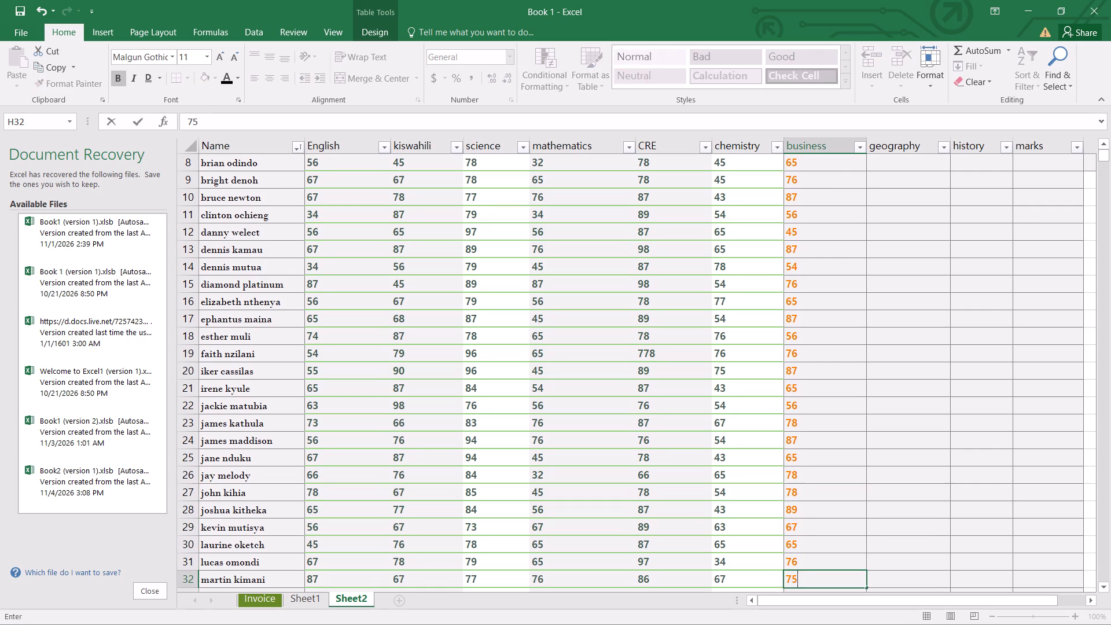
text(74)
key(Return)
text(74)
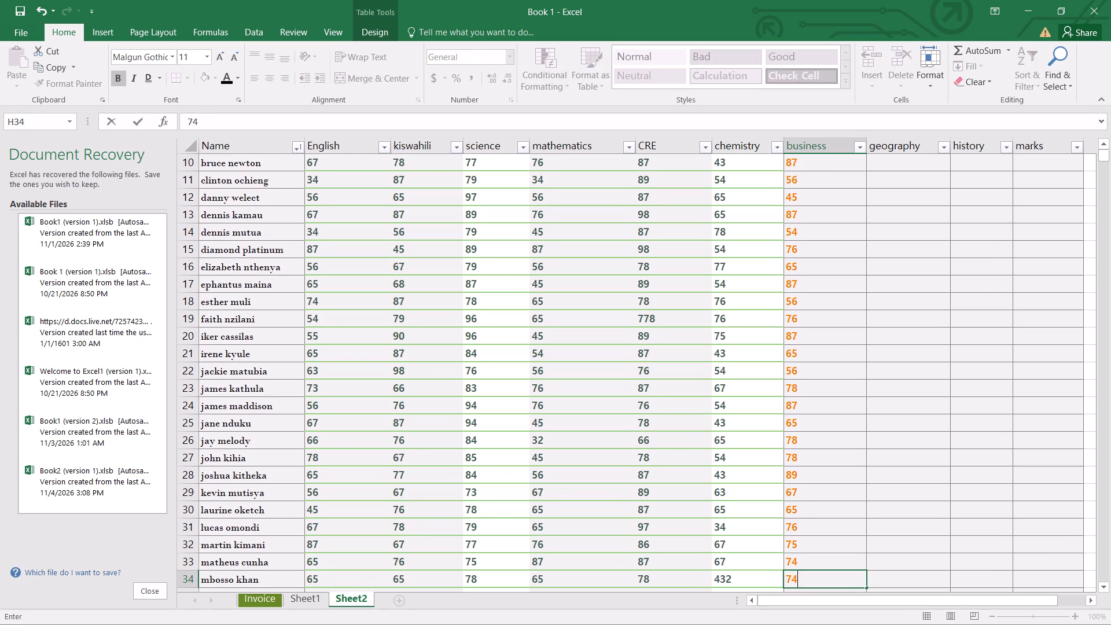
key(Return)
text(84)
key(Return)
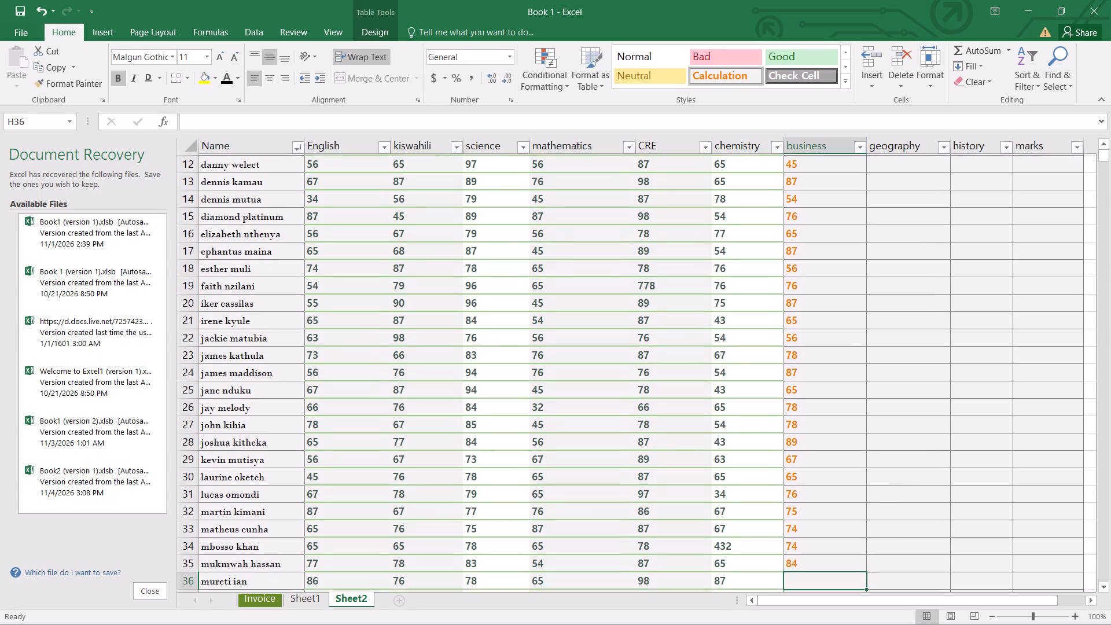
text(74)
key(Return)
Enter the business marks 74, 73, 843, 76, 65 and 87 in cells H37 to H42.
text(74)
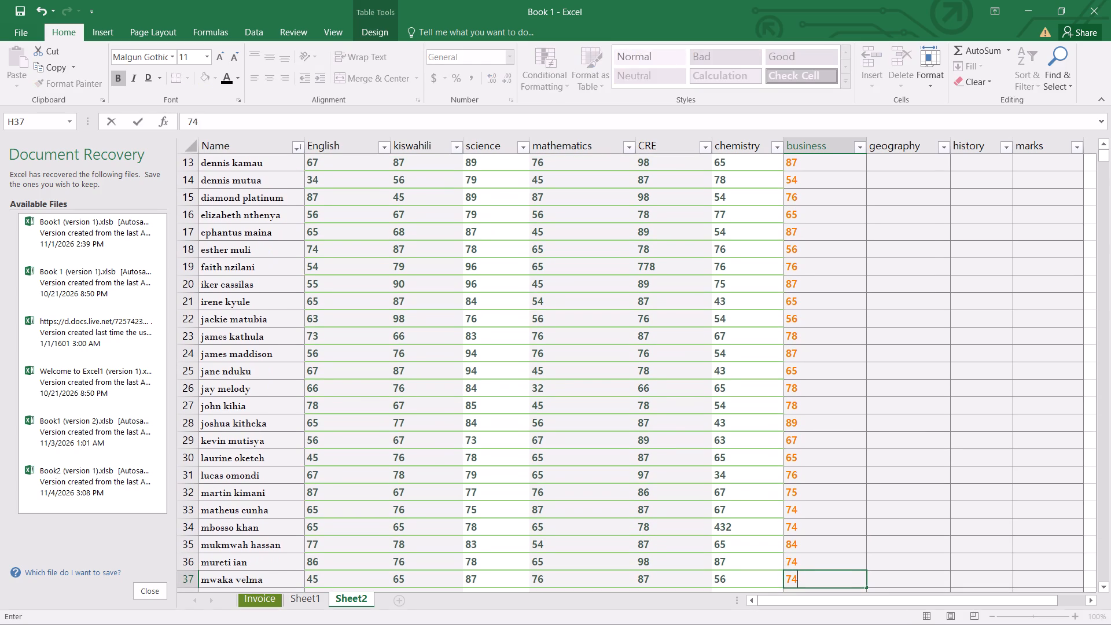
key(Return)
text(73)
key(Return)
text(843)
key(Return)
text(76)
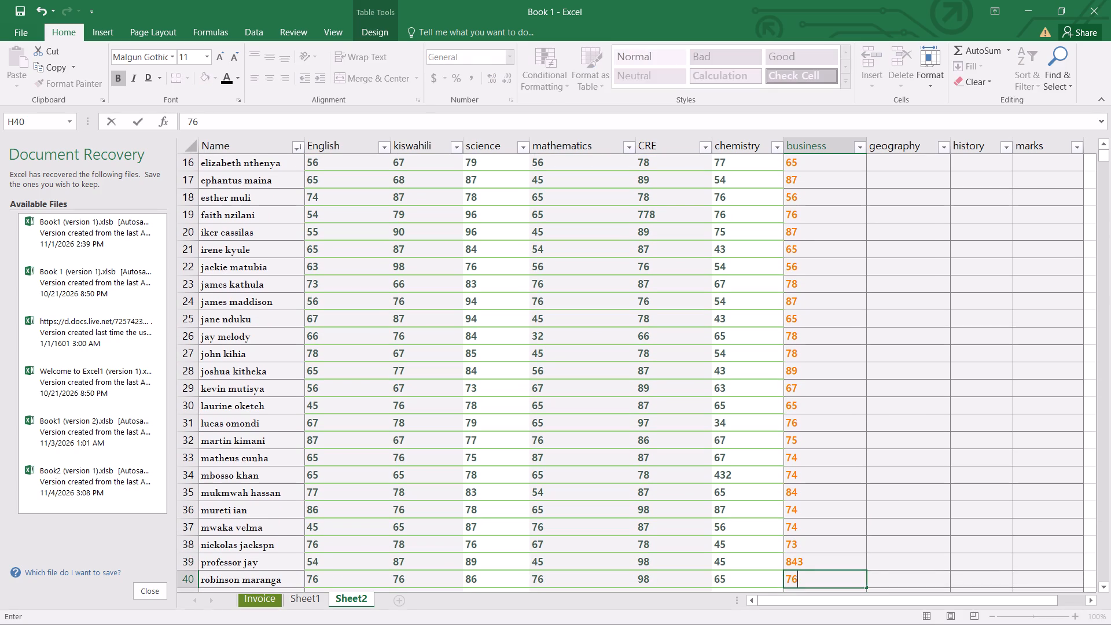
key(Return)
text(65)
key(Return)
text(87)
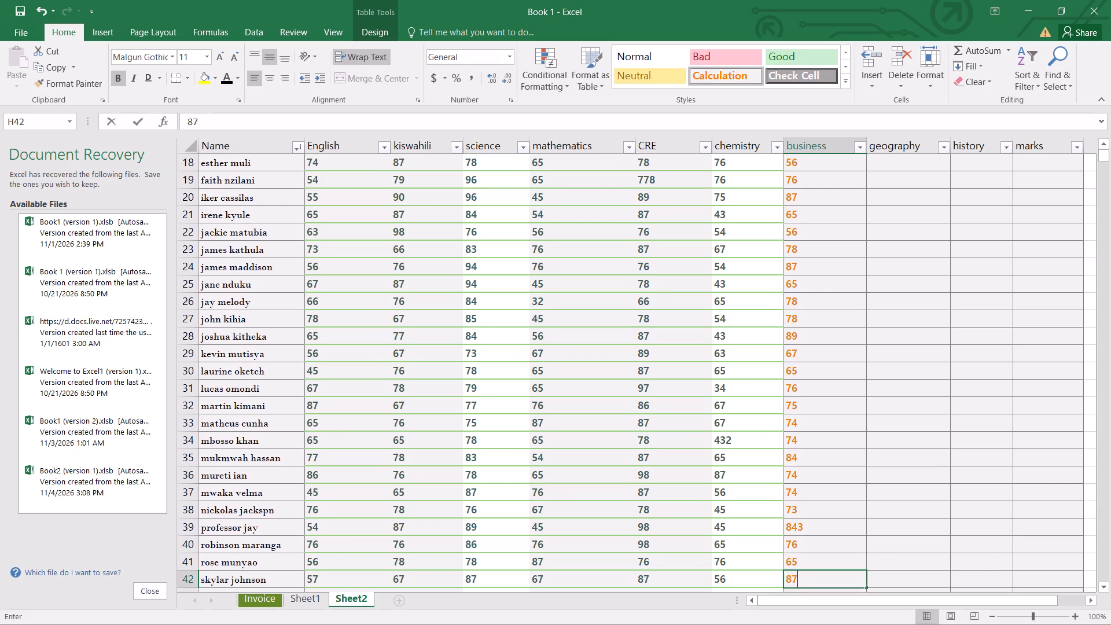
key(Return)
Enter the business marks 98, 76, 54, 76 and 67 in cells H43 to H47.
text(98)
key(Return)
text(76)
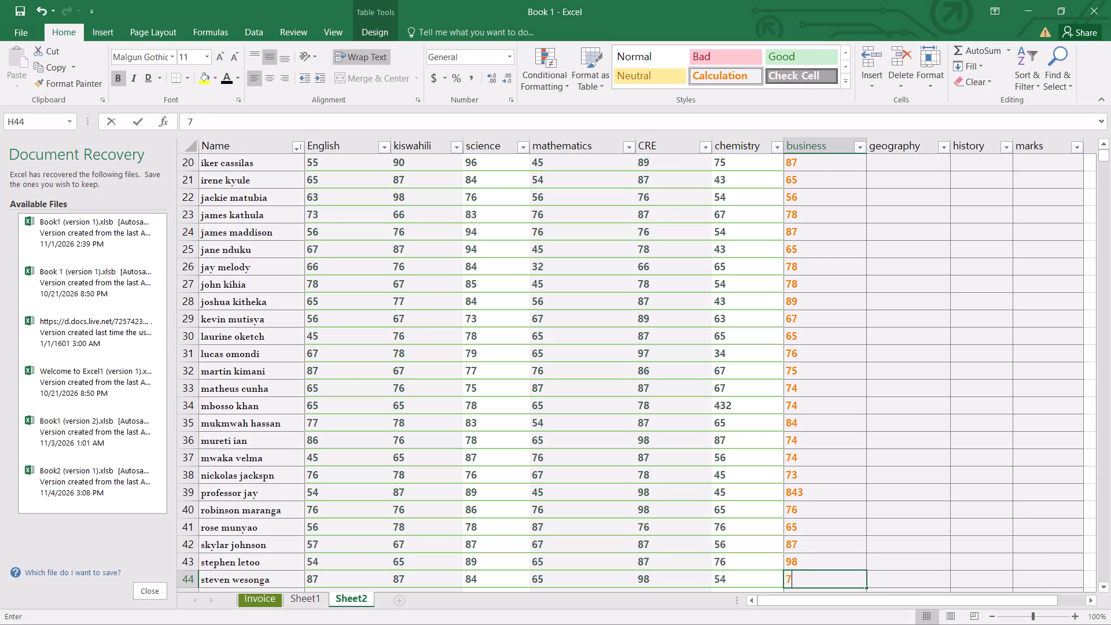
key(Return)
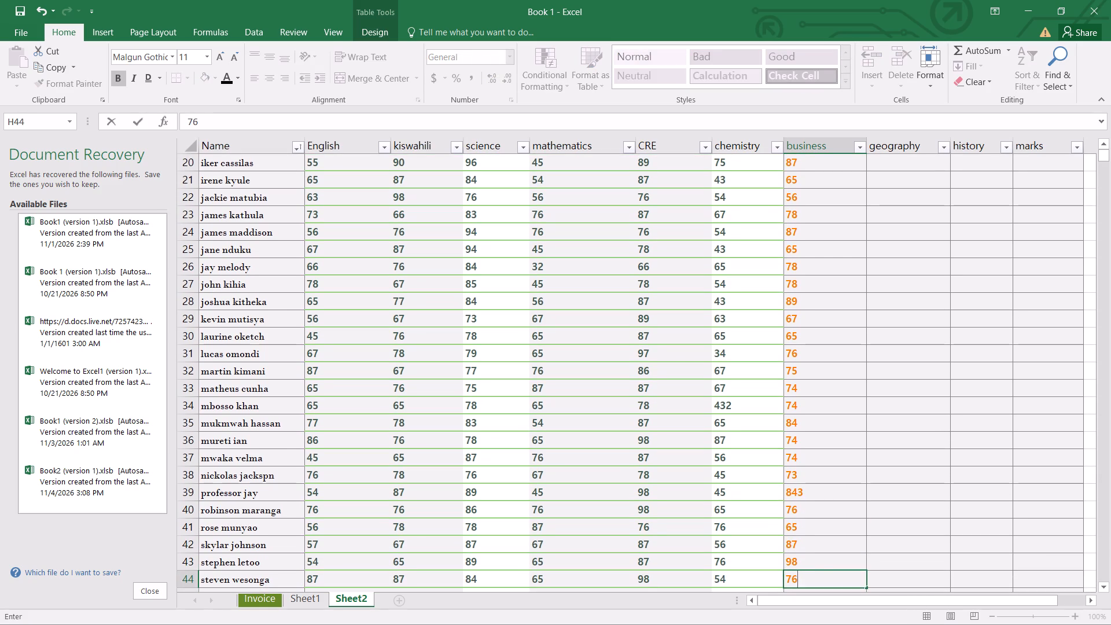
text(54)
key(Return)
text(76)
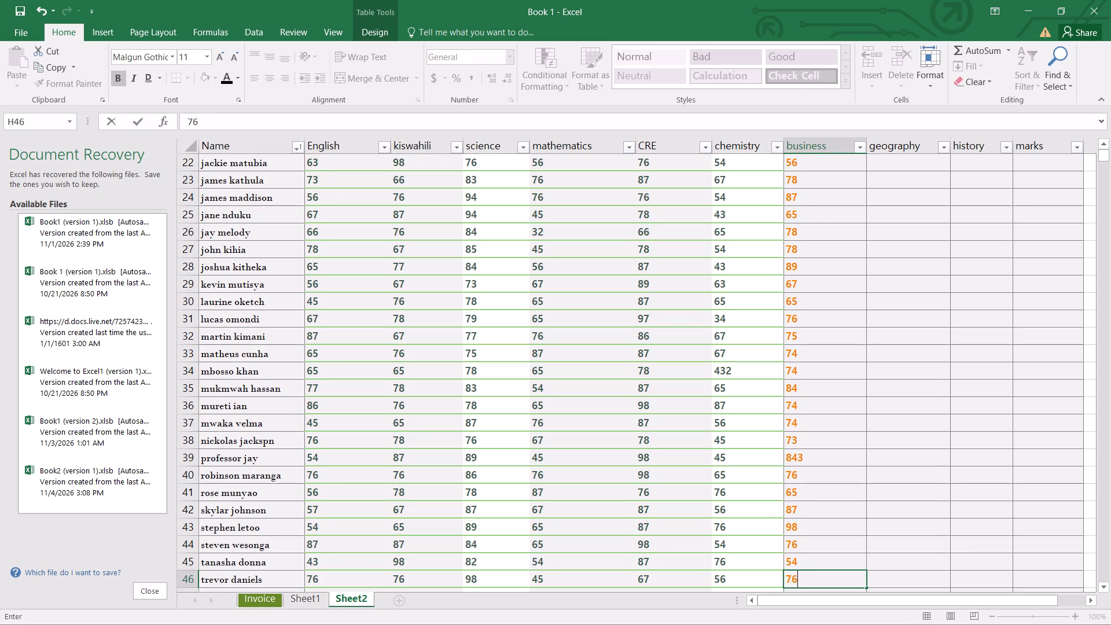
key(Return)
text(67)
key(Return)
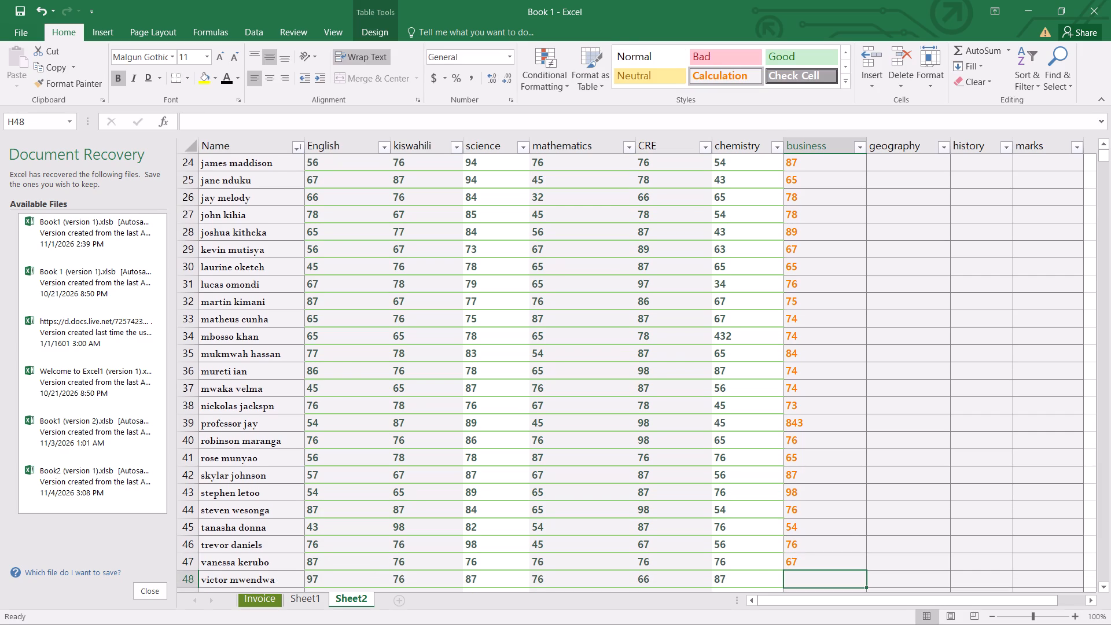
Enter the business marks 564, 78, 8 and 65 in cells H48 to H51.
text(564)
key(Return)
text(78)
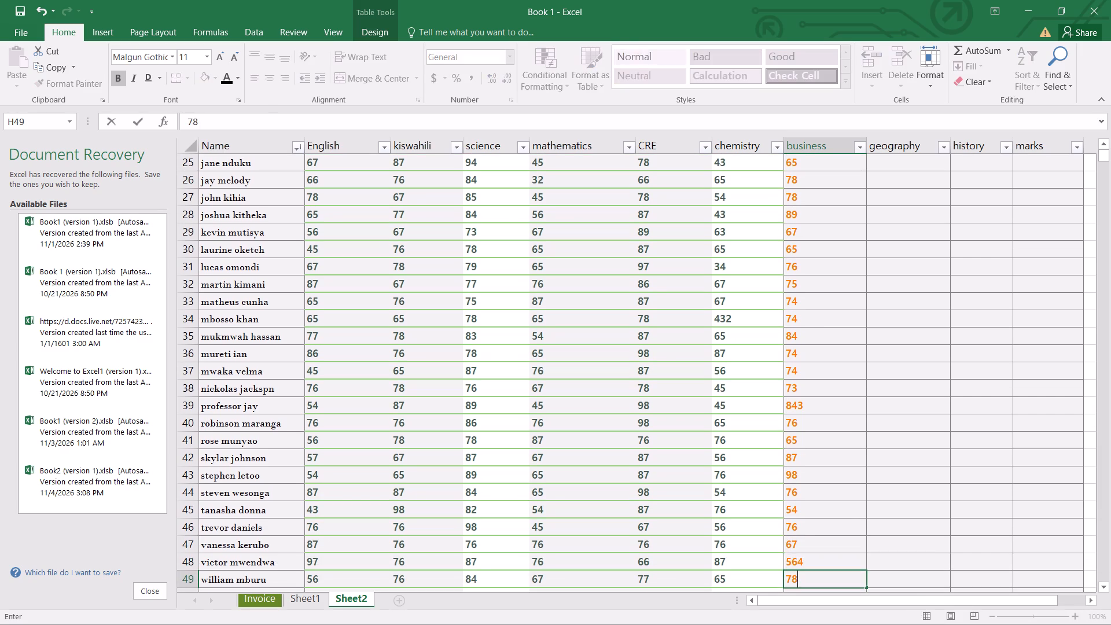
key(Return)
key(8)
key(Return)
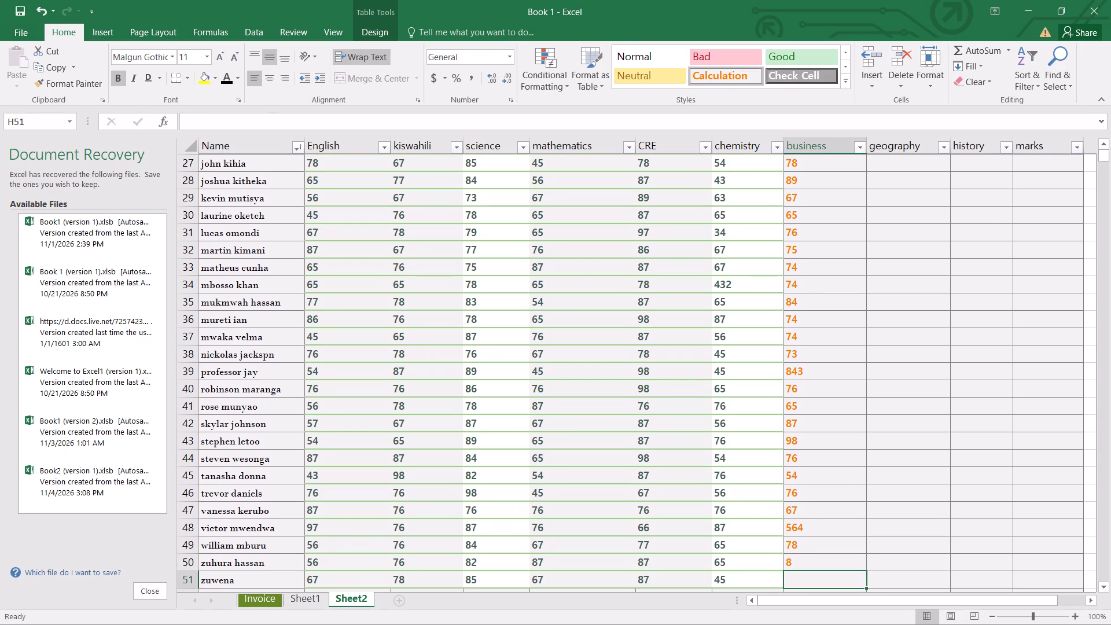
text(65)
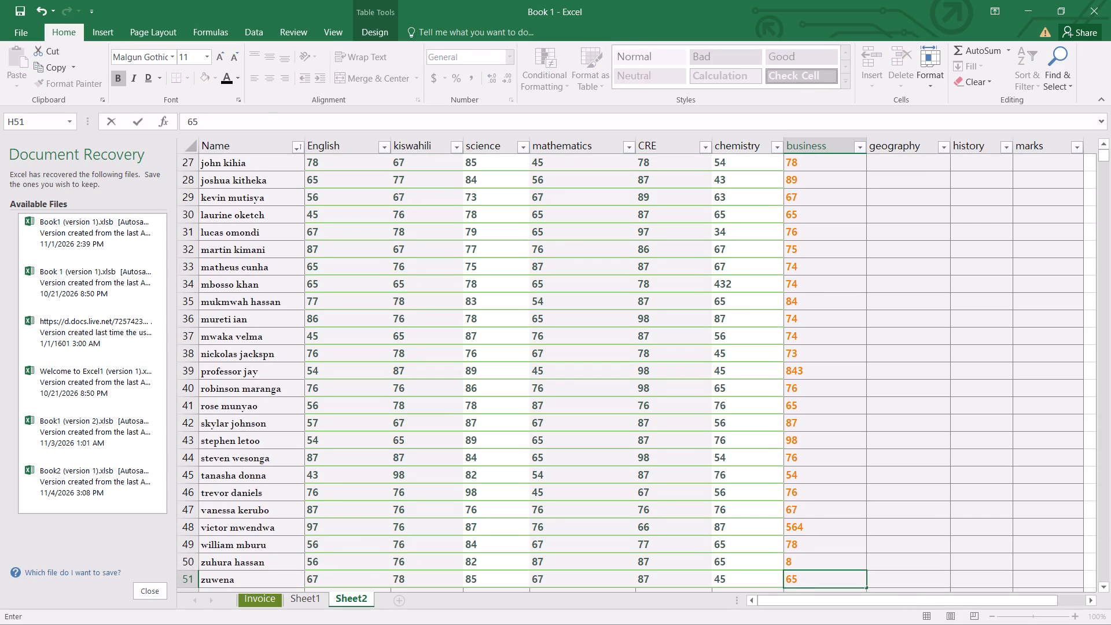
click(810, 567)
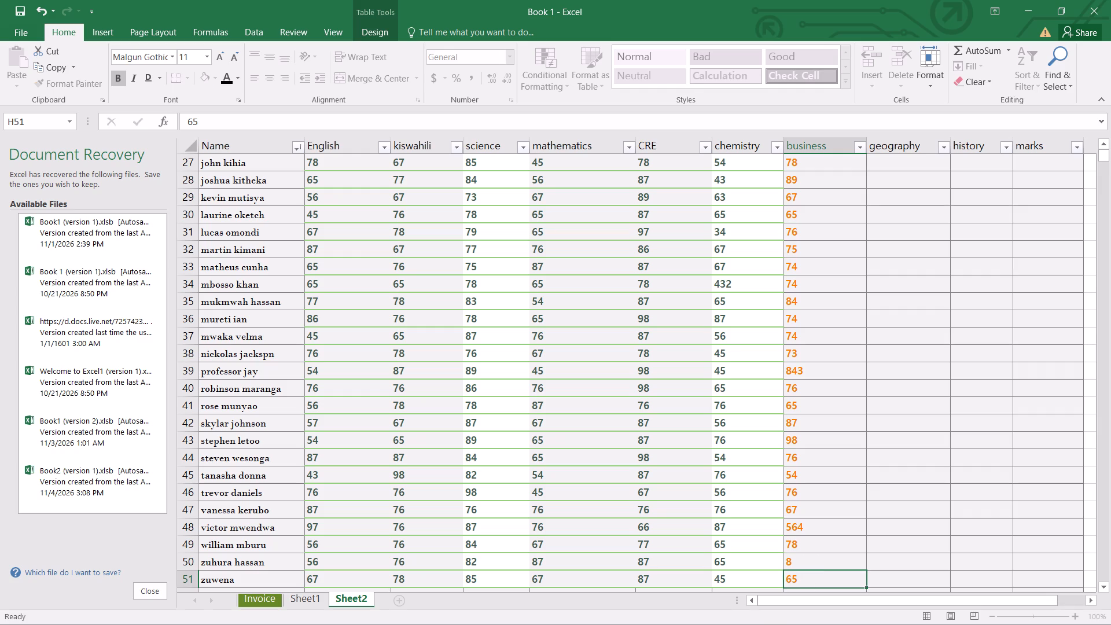
Correct the business marks to 84 in cell H50 and 68 in cell H39.
click(805, 560)
key(8)
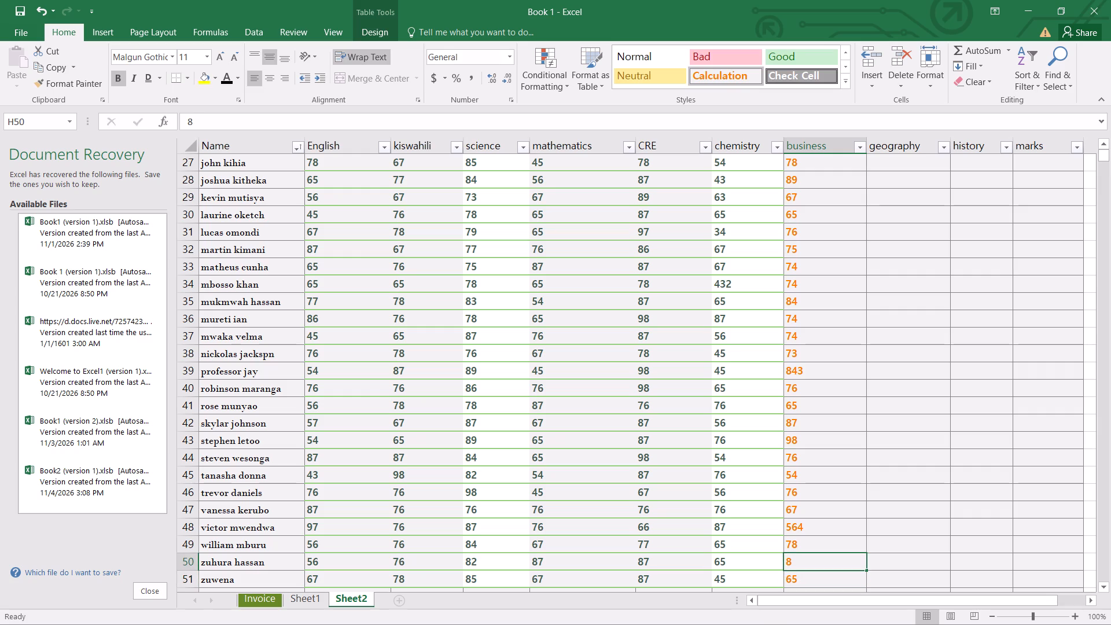
key(4)
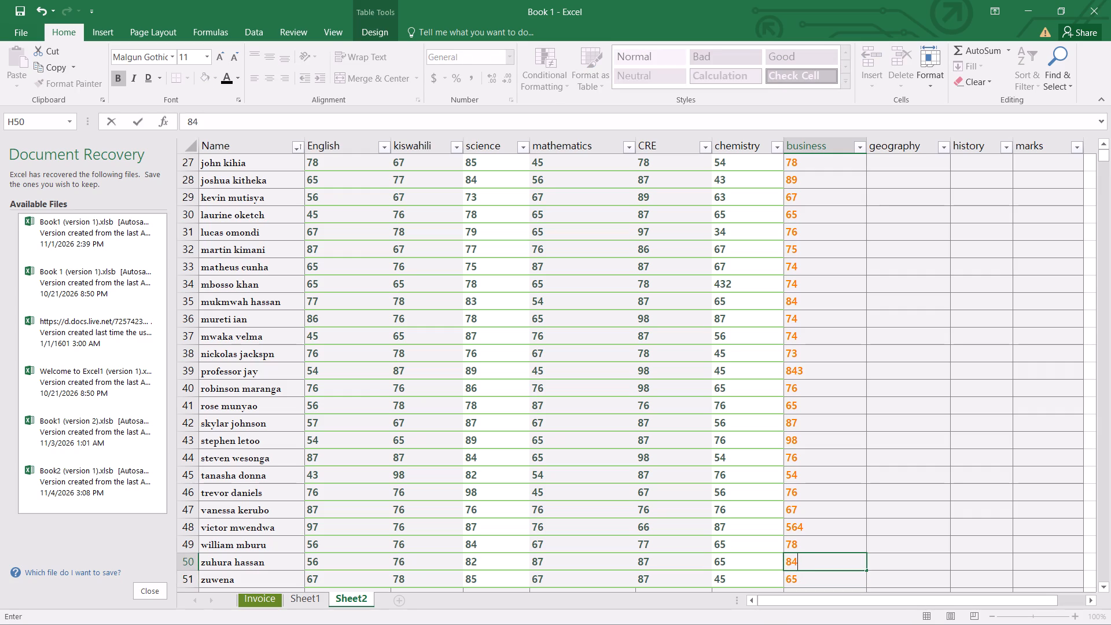
click(818, 372)
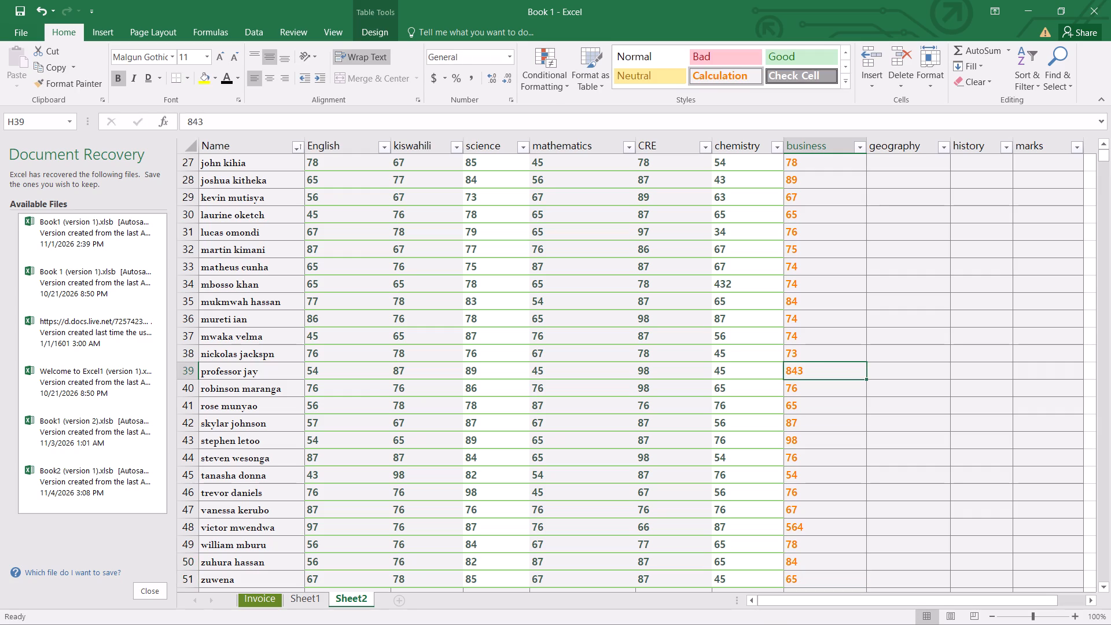
text(68)
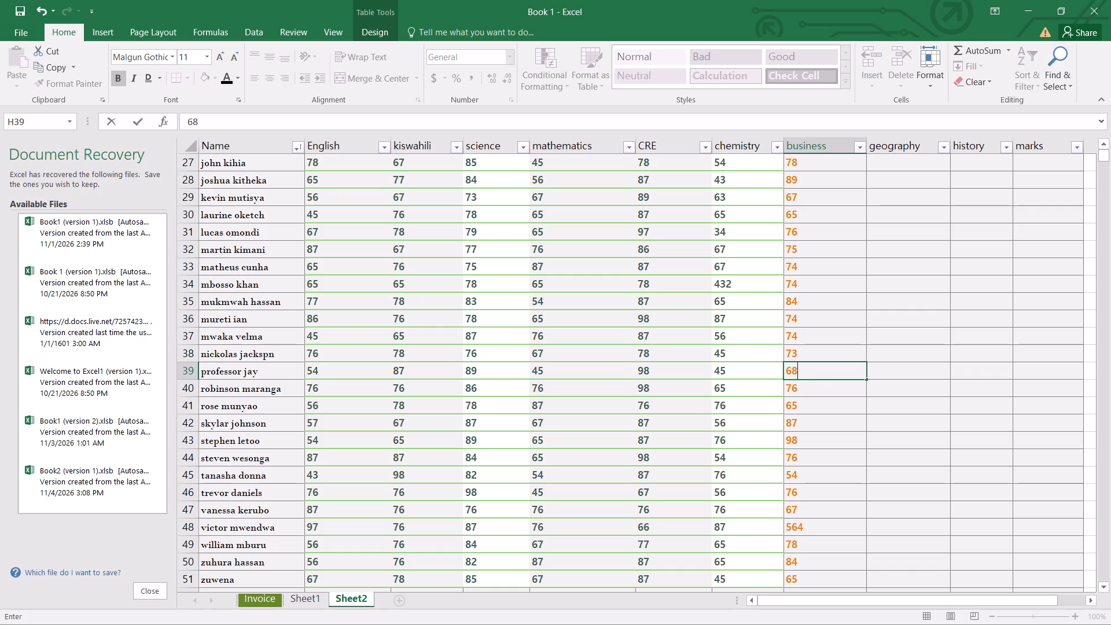
Review the business column for wrong entries and correct the mark in cell H48 to 87.
scroll(800, 345, up, 5)
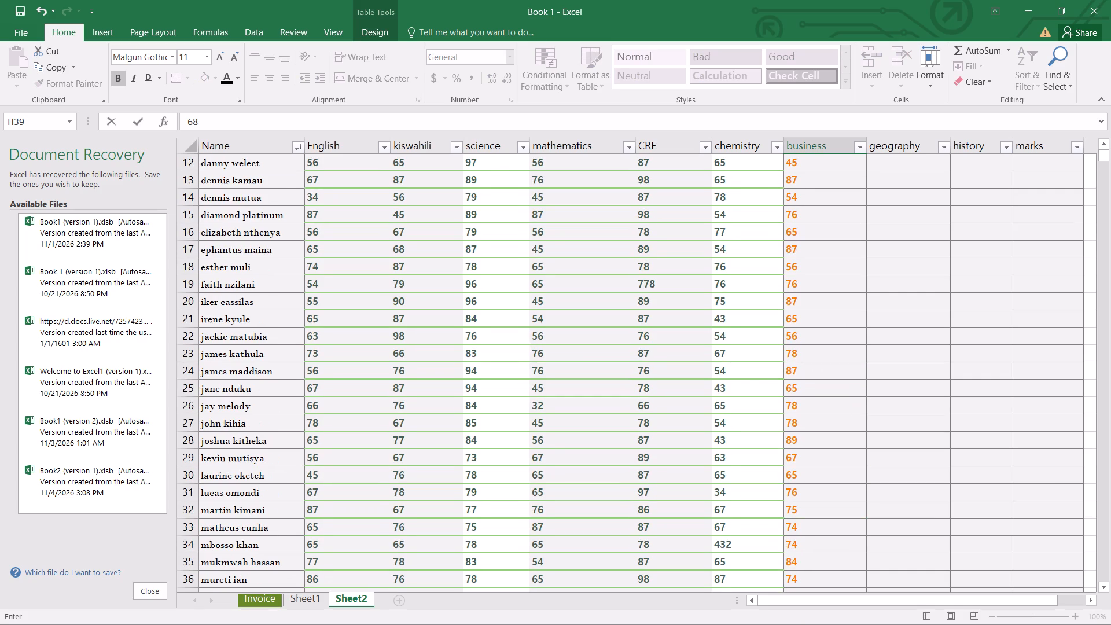
scroll(814, 352, up, 4)
scroll(816, 326, down, 3)
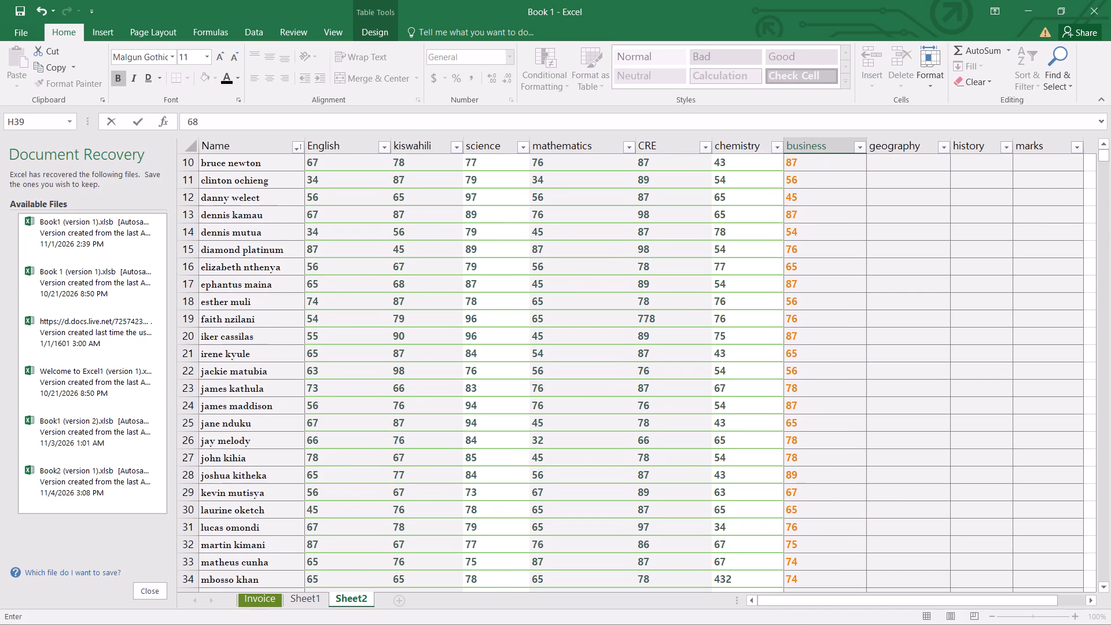
scroll(818, 325, down, 5)
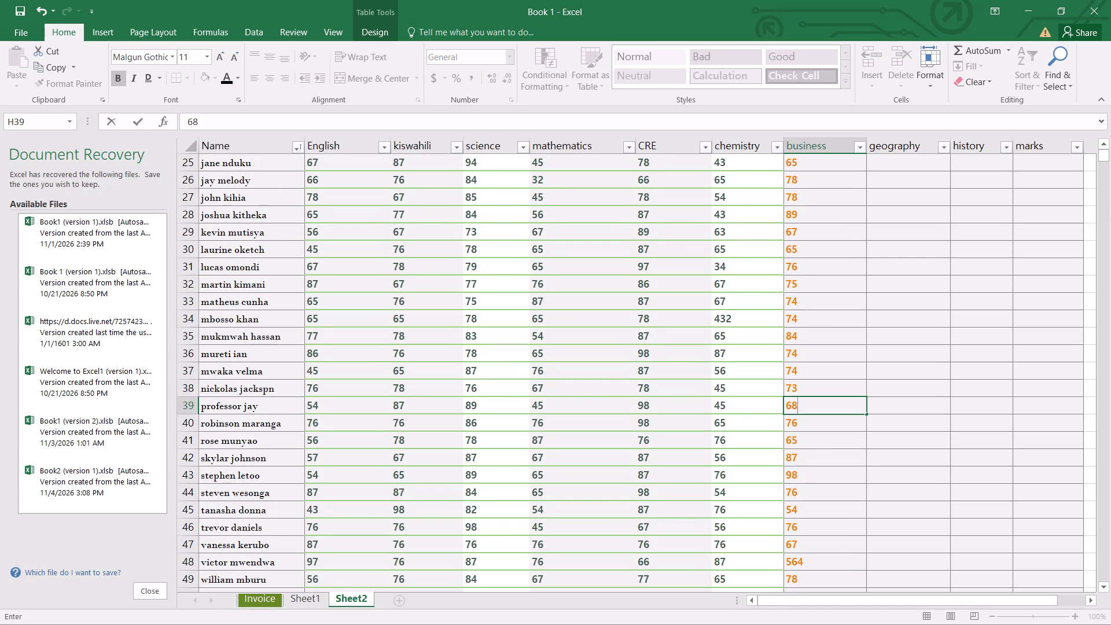
scroll(815, 328, down, 3)
click(823, 411)
key(8)
key(7)
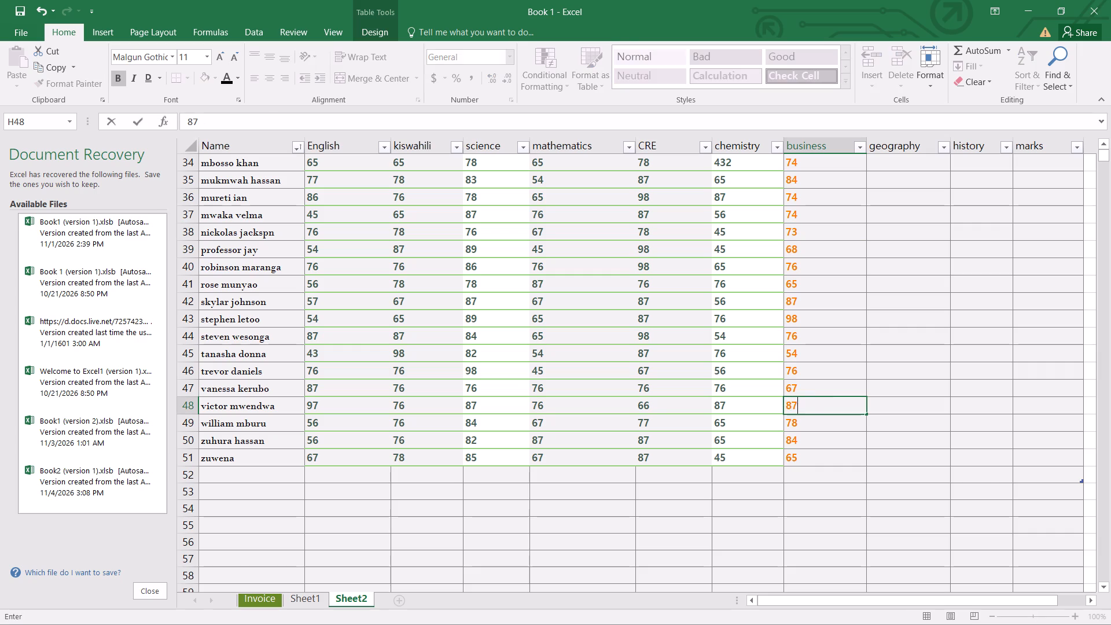
scroll(873, 418, up, 4)
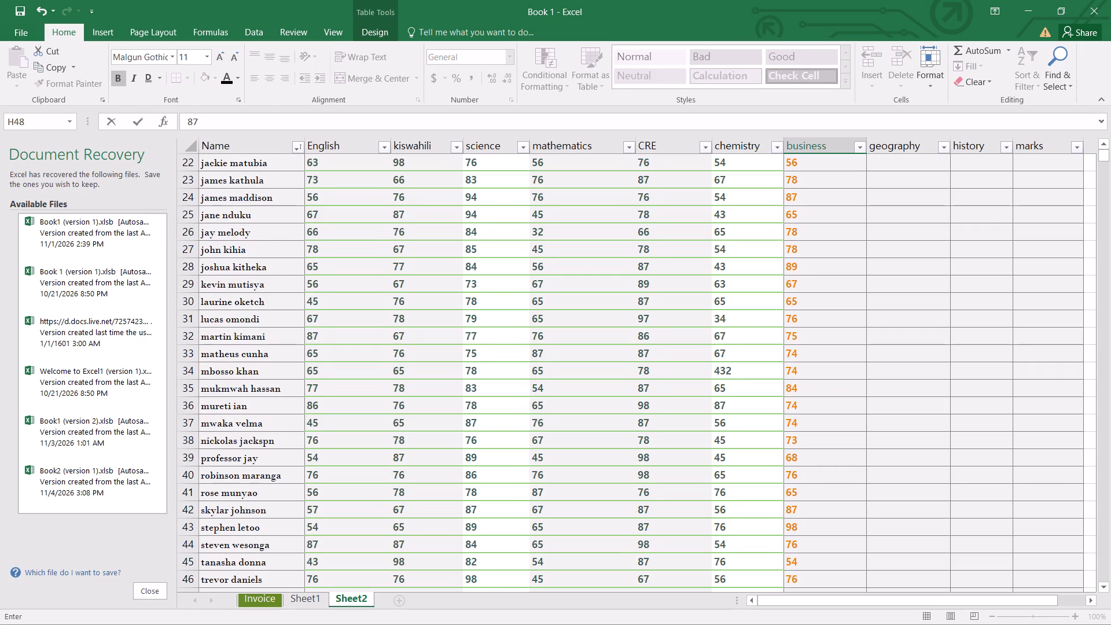
Apply the Heading 3 cell style to the business marks in cells H2 to H51.
scroll(869, 409, up, 4)
scroll(868, 275, up, 7)
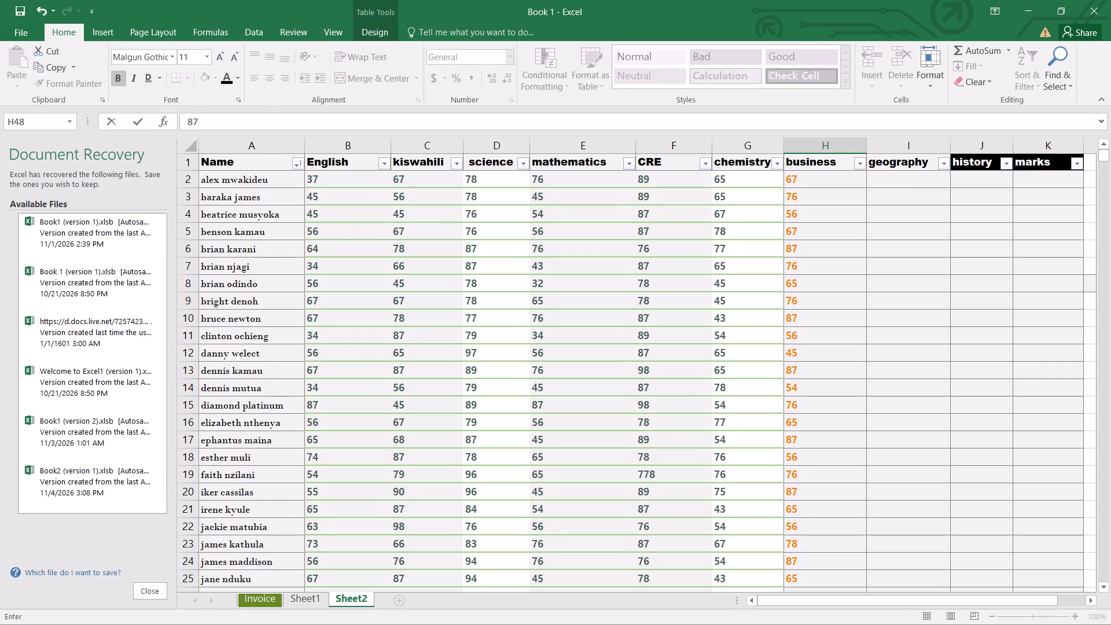
click(823, 186)
drag(820, 184, 827, 231)
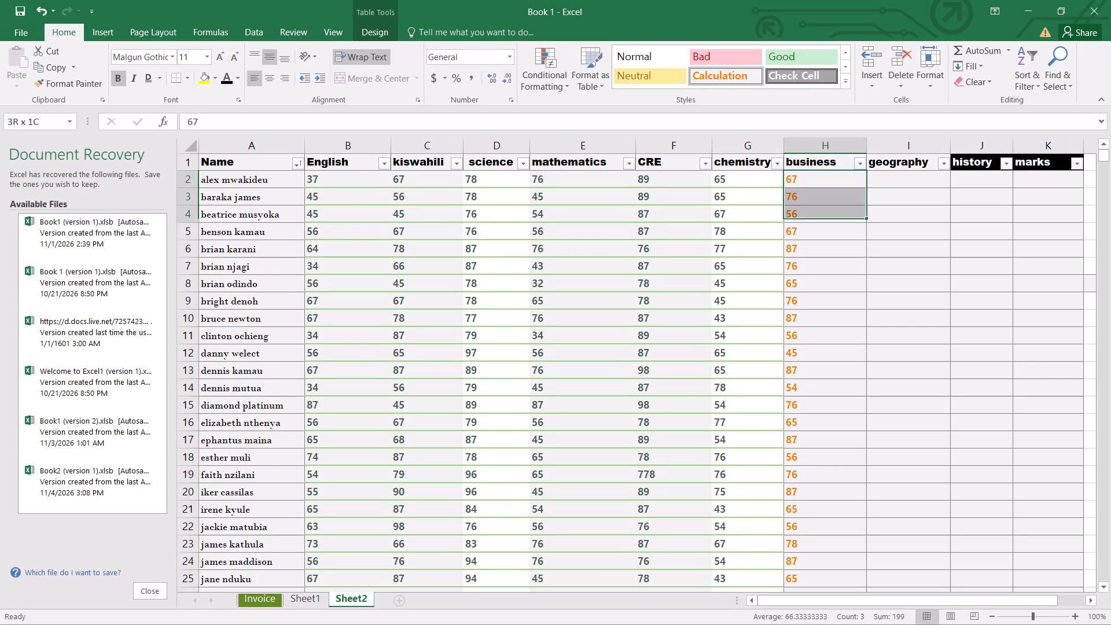
drag(827, 231, 823, 596)
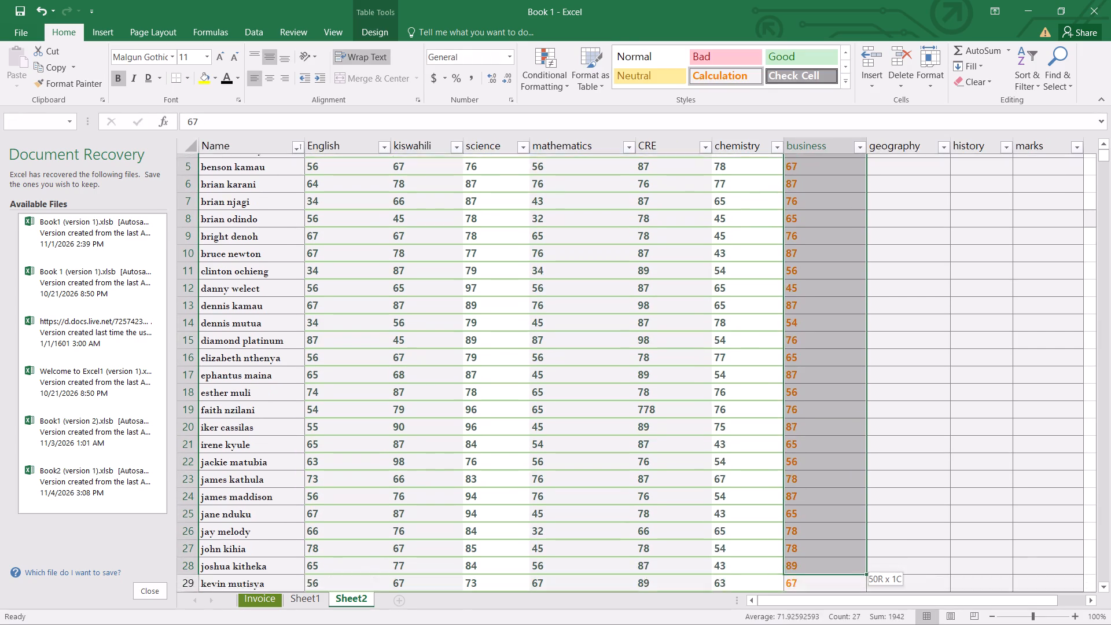
drag(823, 596, 825, 597)
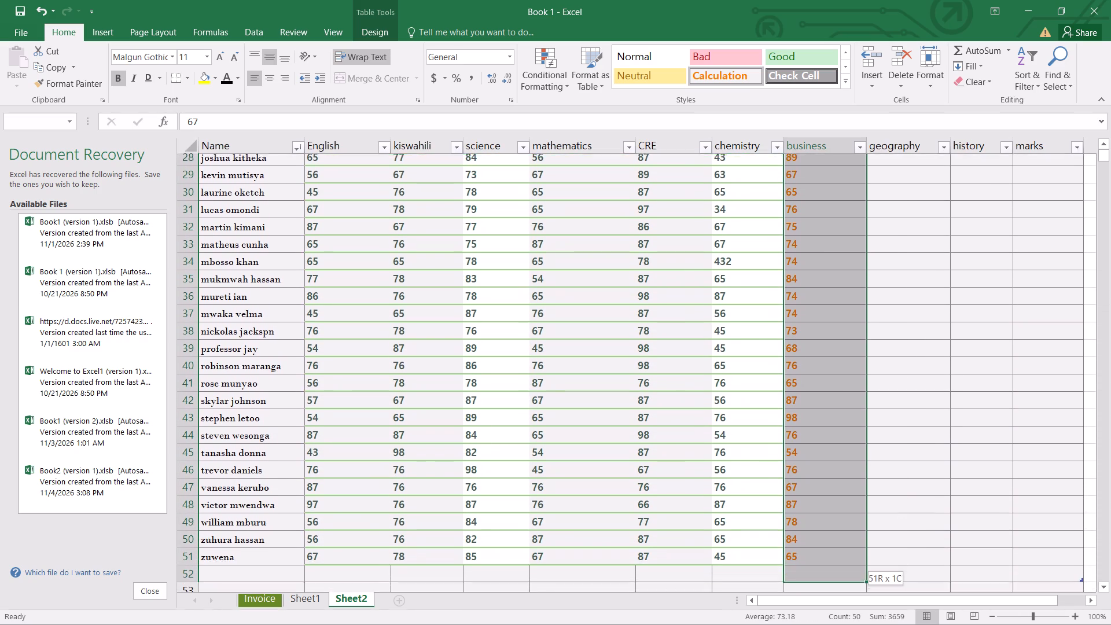
drag(825, 597, 828, 531)
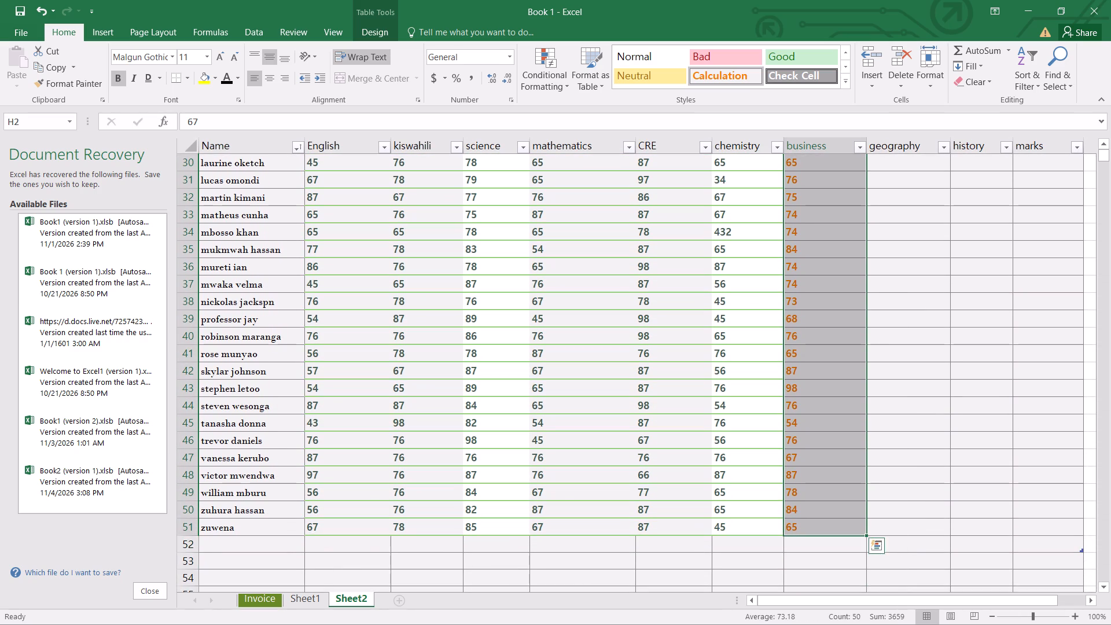
click(845, 80)
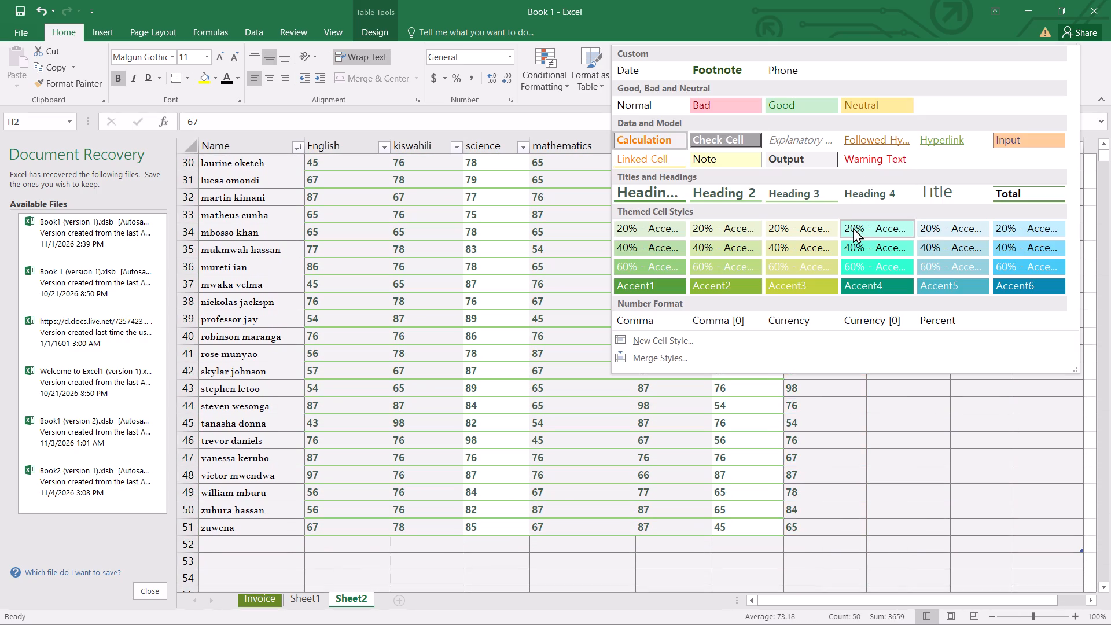
click(812, 192)
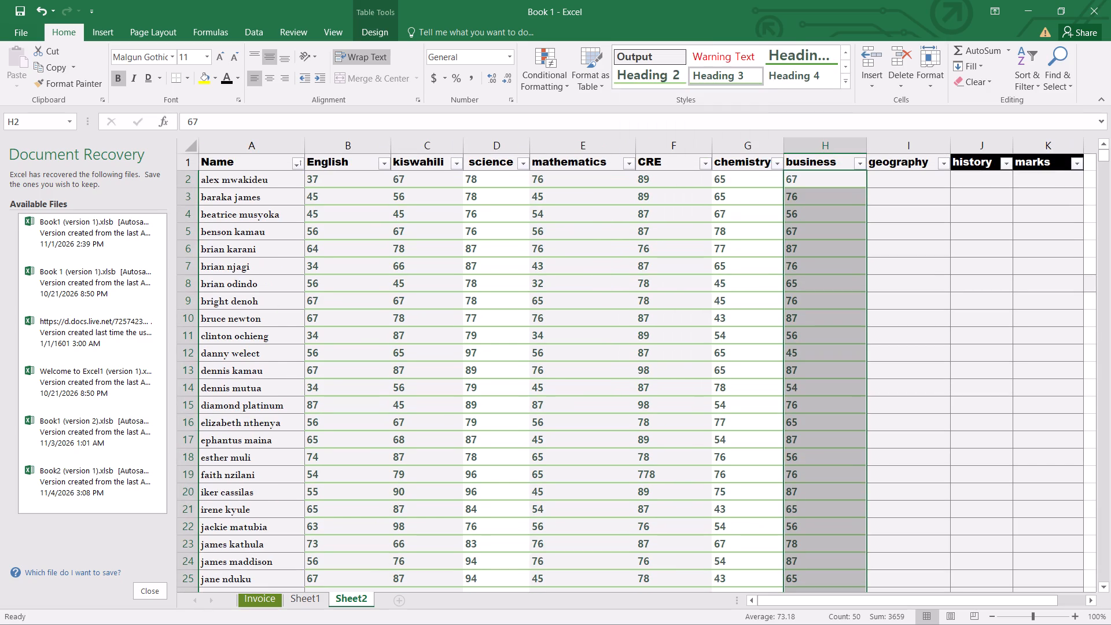
click(920, 326)
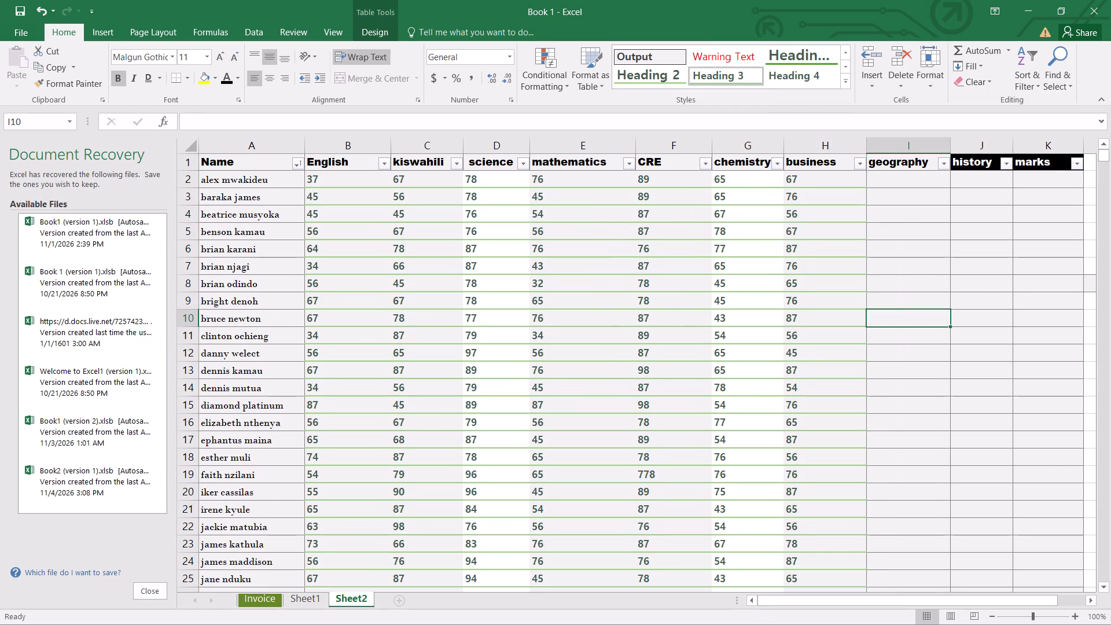
Apply the Calculation cell style followed by Heading 3 to the science marks in cells D2 to D51.
click(503, 182)
drag(514, 179, 515, 264)
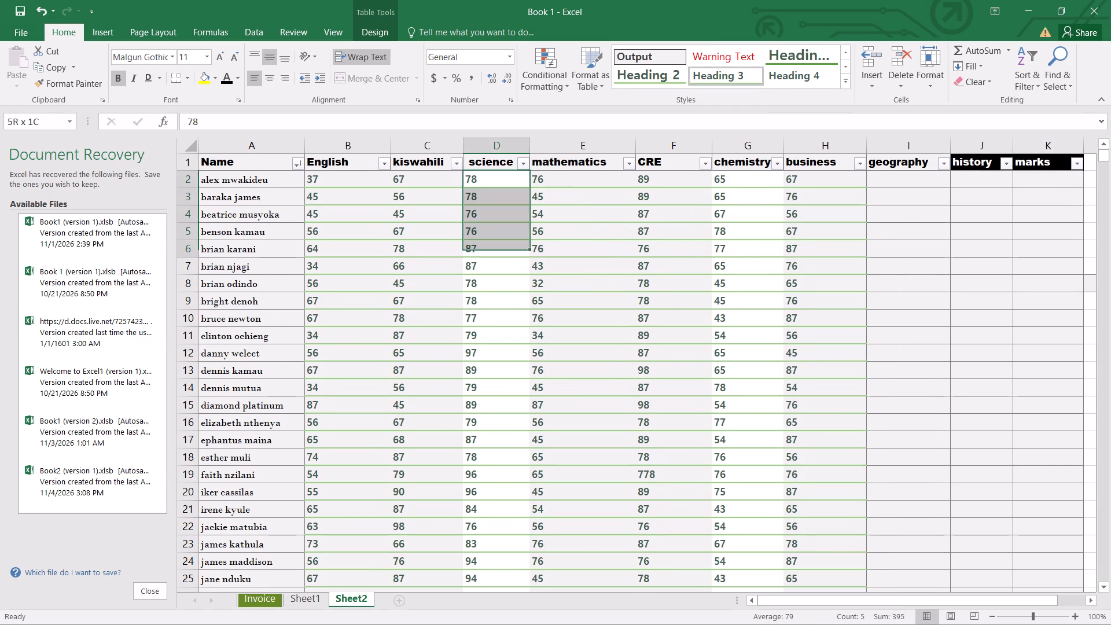
drag(515, 264, 505, 602)
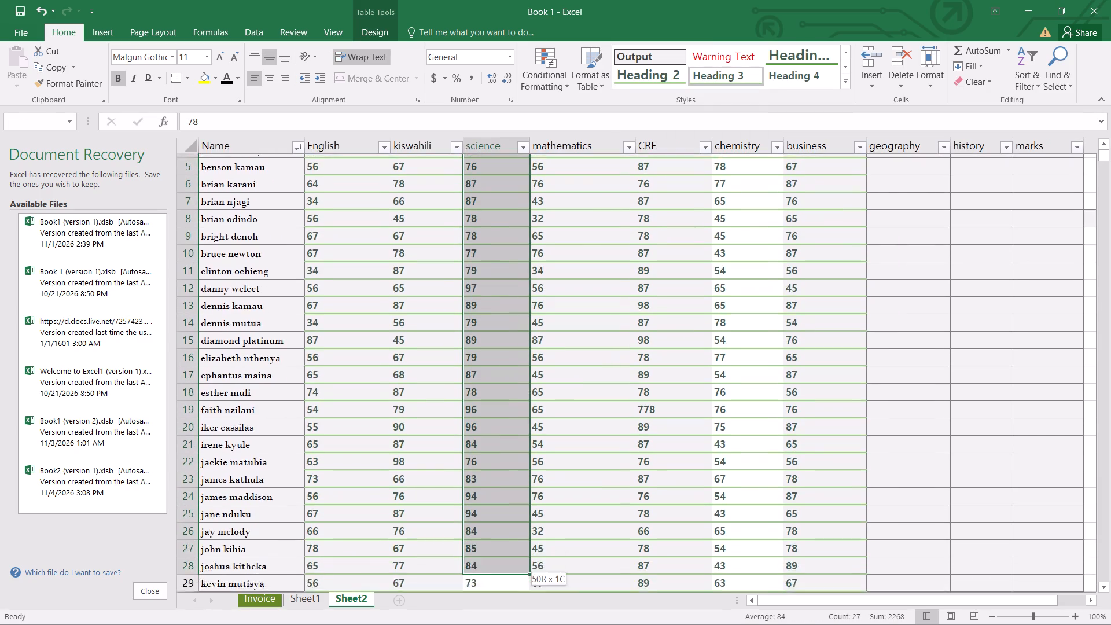
drag(505, 602, 507, 602)
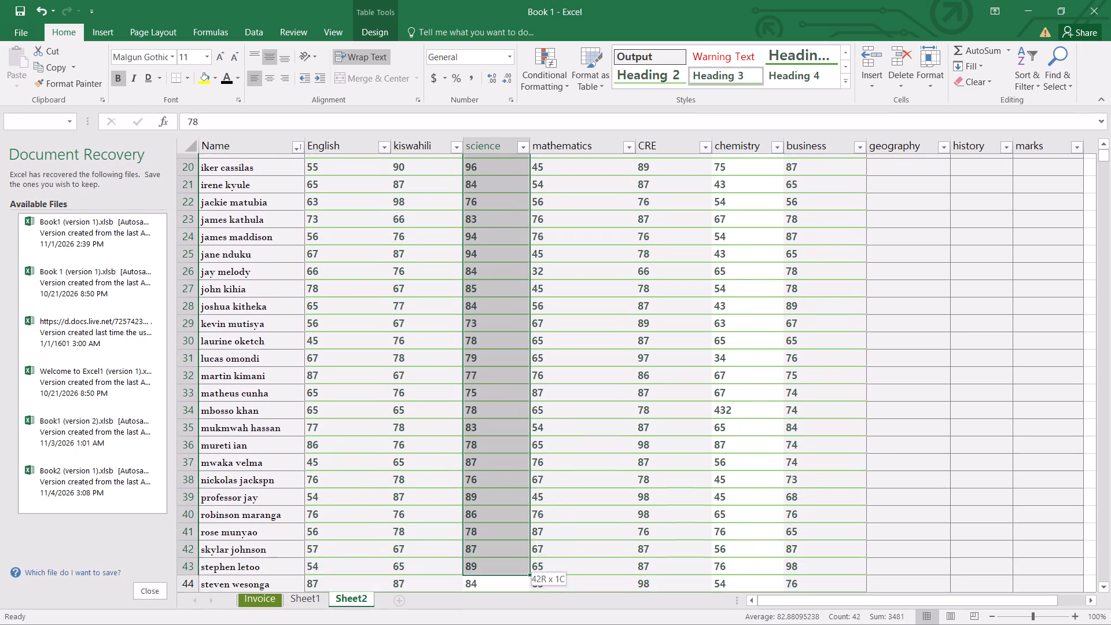
drag(507, 602, 514, 556)
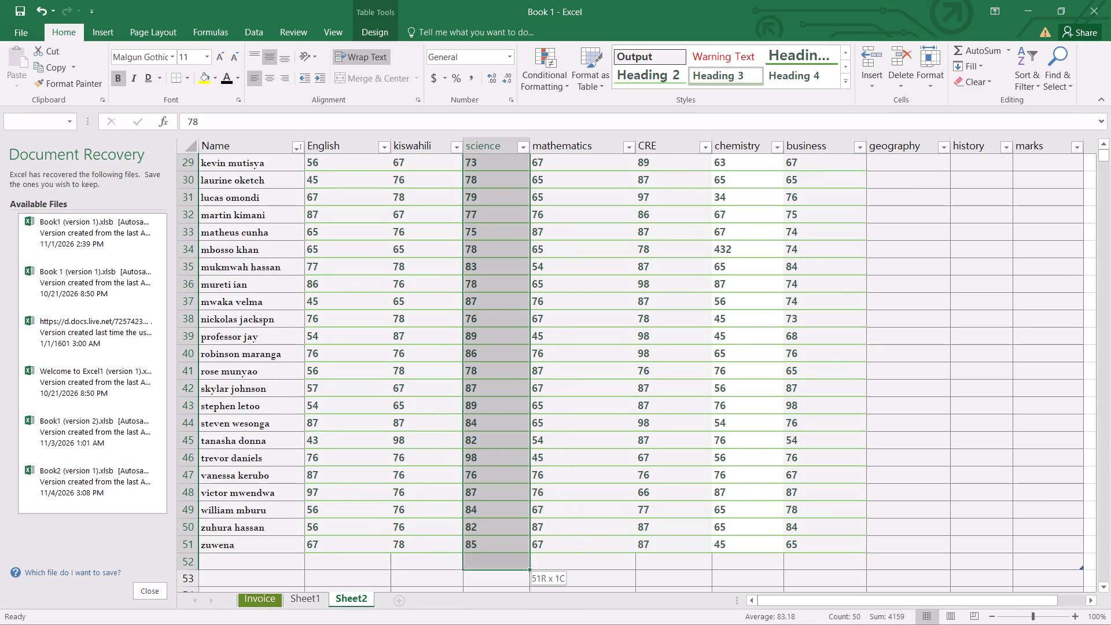
drag(514, 556, 520, 550)
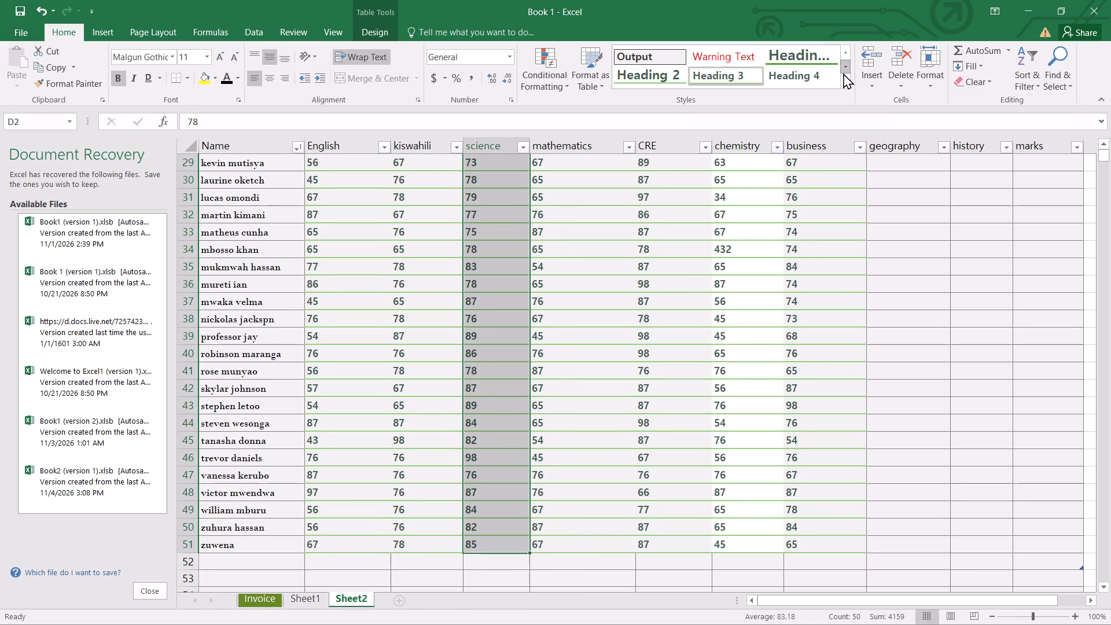
click(845, 81)
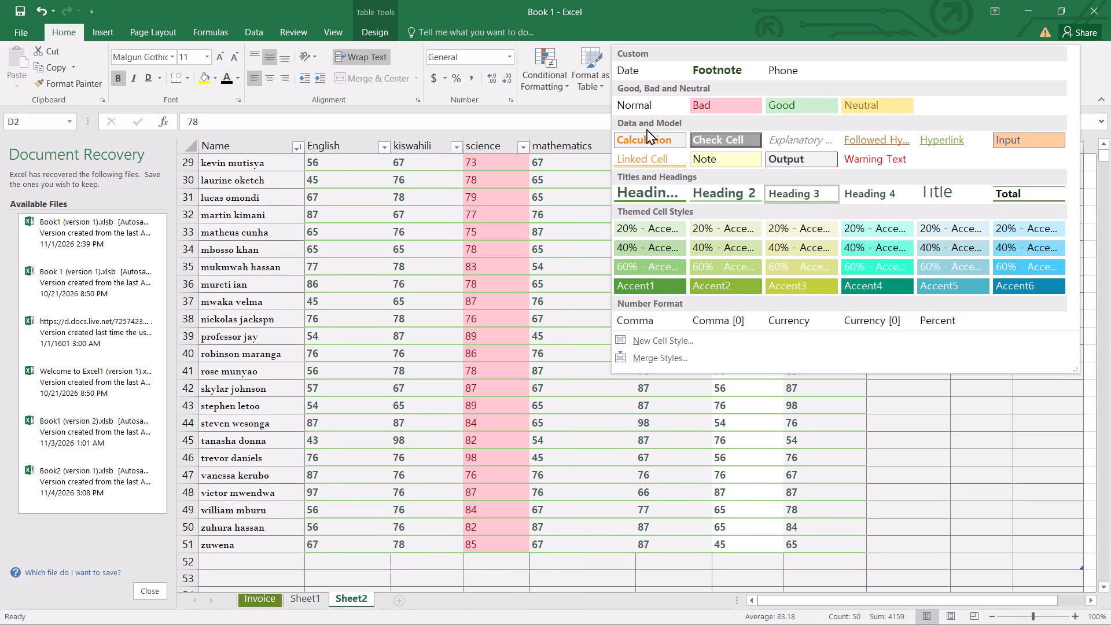
click(650, 138)
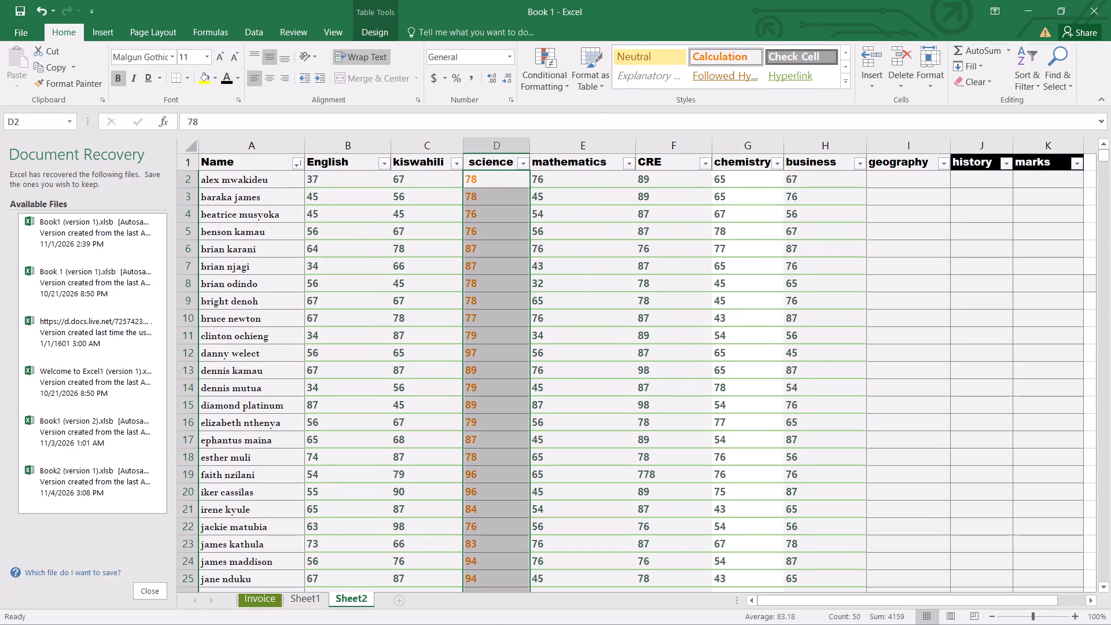
click(846, 79)
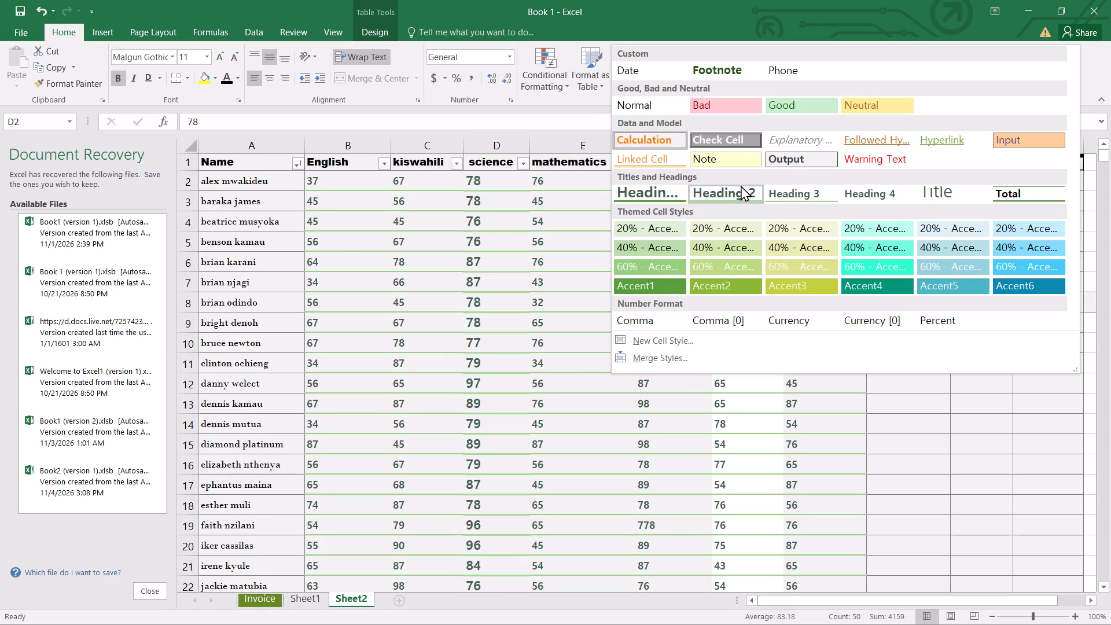
click(788, 190)
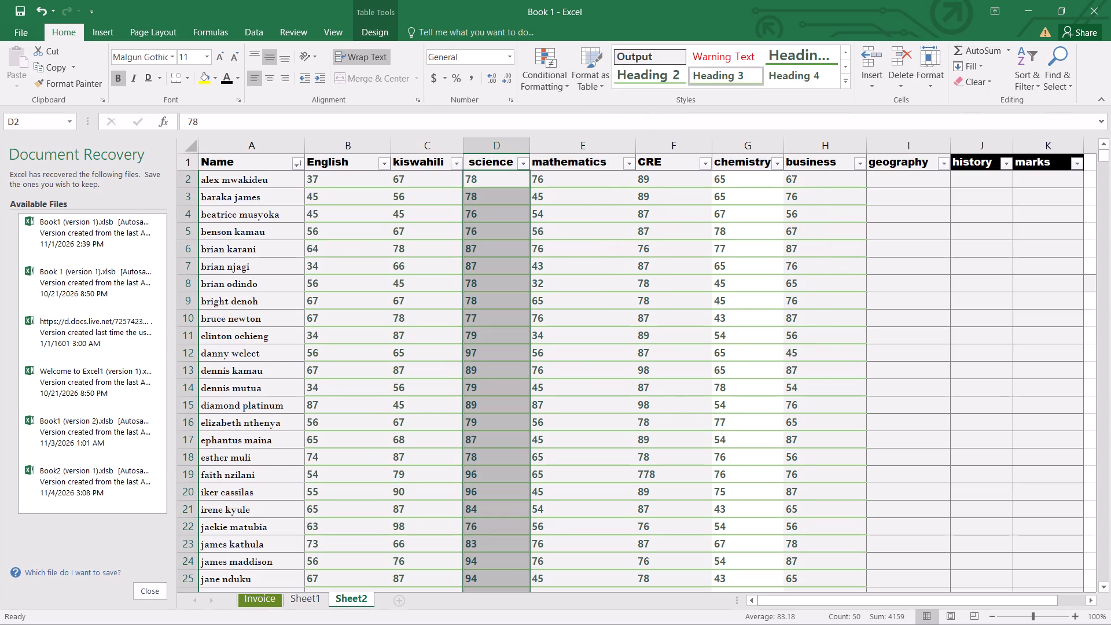
click(938, 328)
Apply the Calculation cell style followed by Heading 3 to the chemistry marks in cells G2 to G51.
click(753, 183)
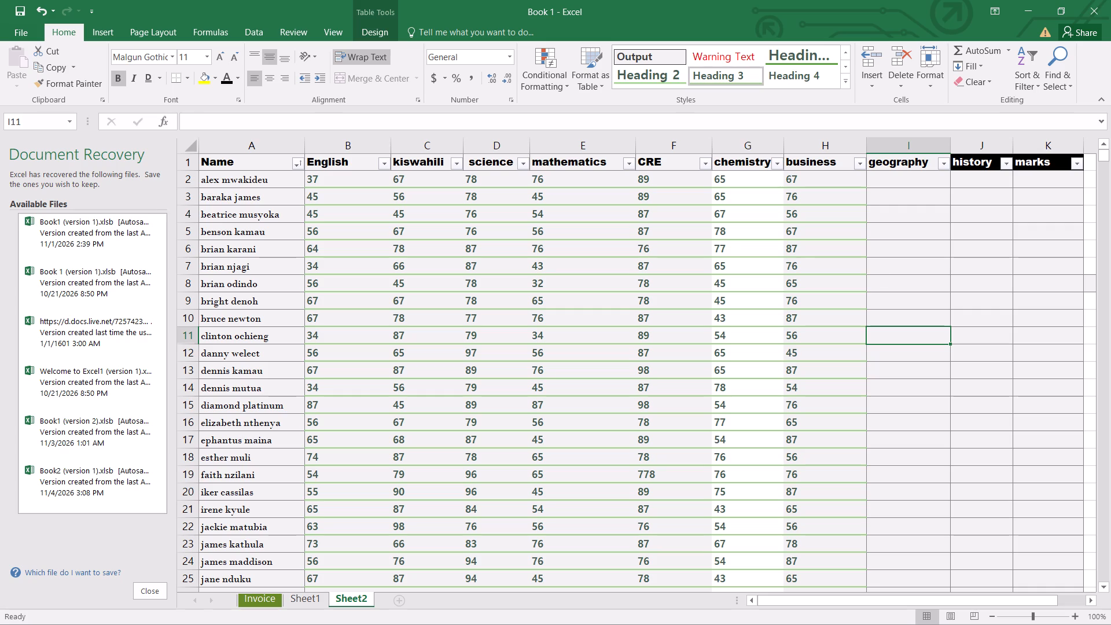
scroll(755, 183, up, 2)
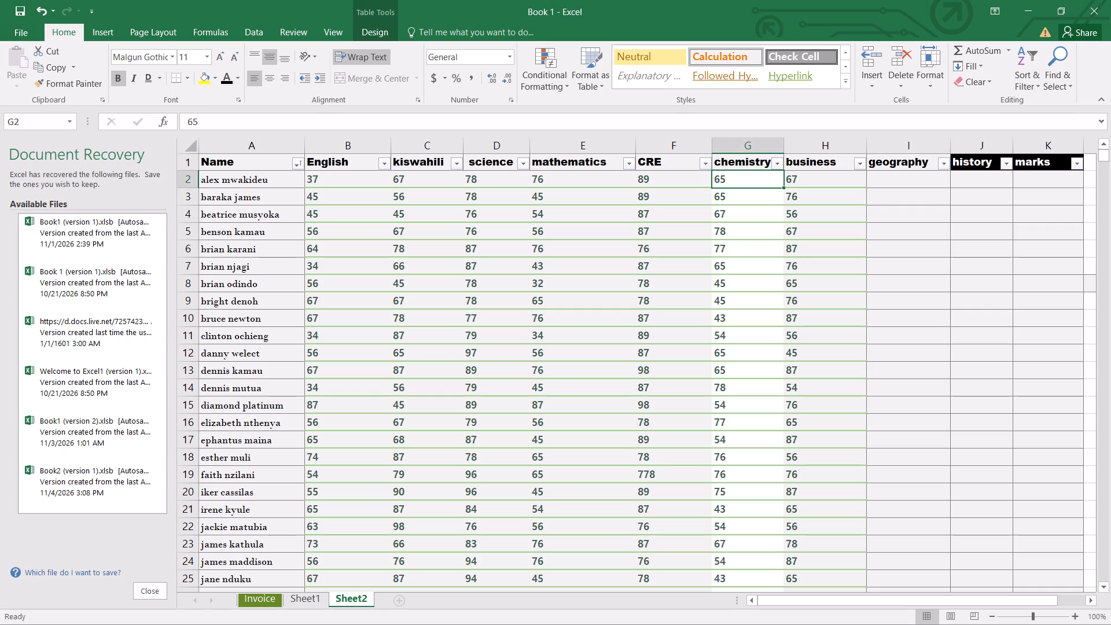
drag(755, 183, 776, 580)
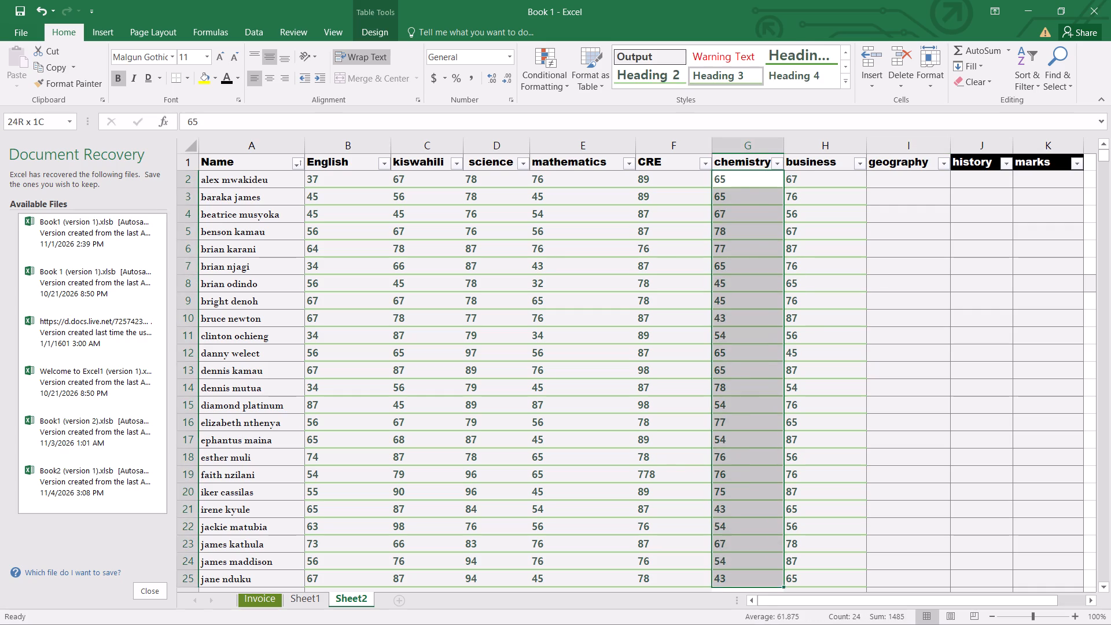
drag(776, 580, 771, 610)
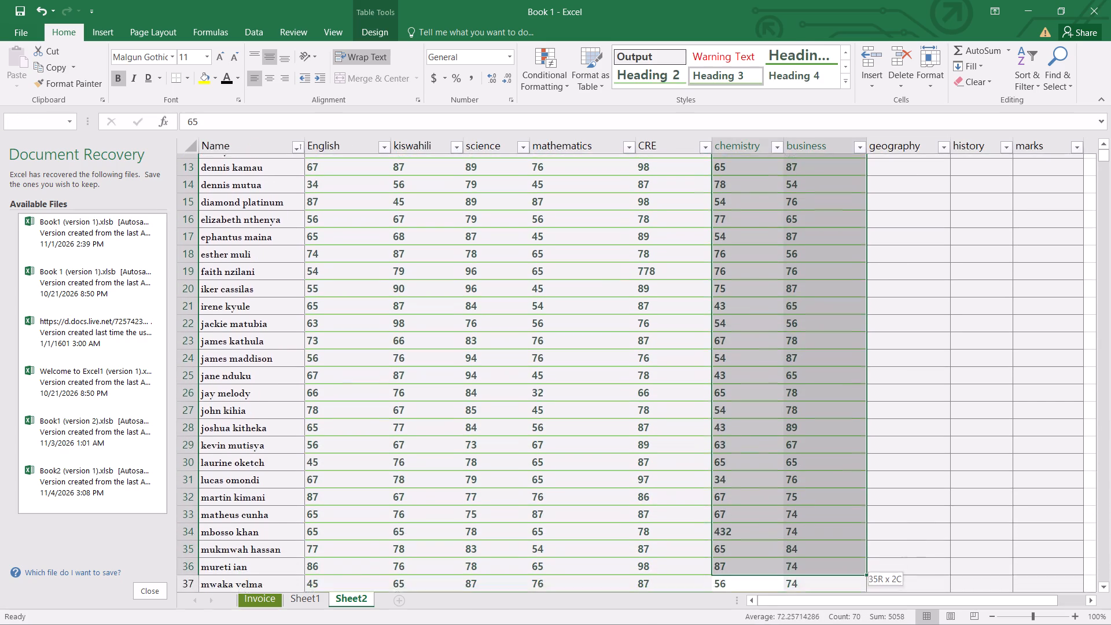
drag(771, 610, 763, 590)
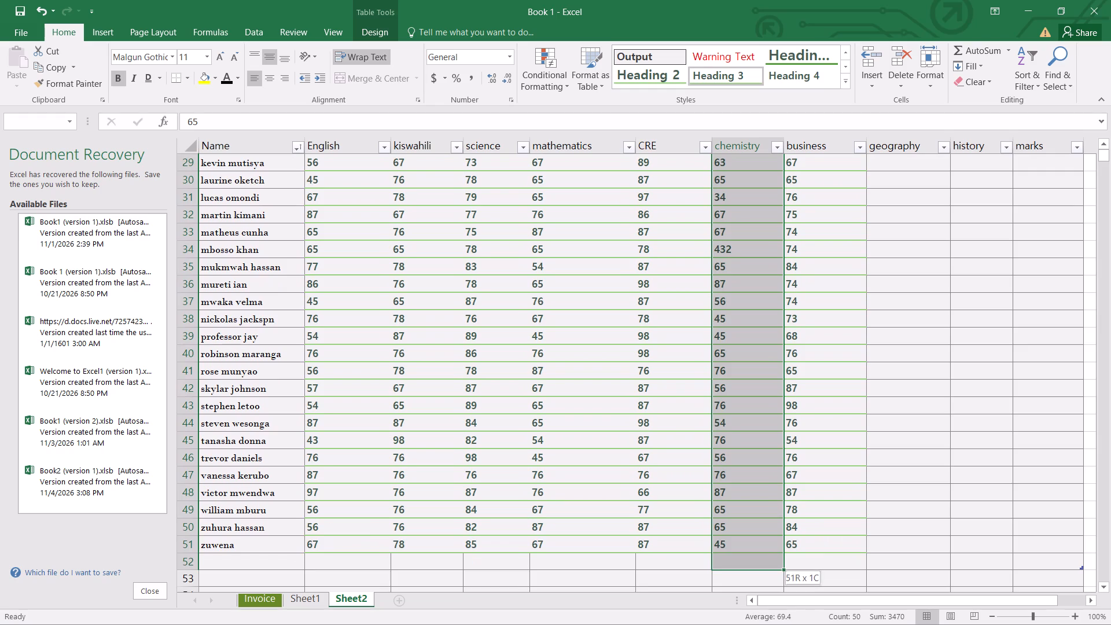
drag(763, 590, 768, 534)
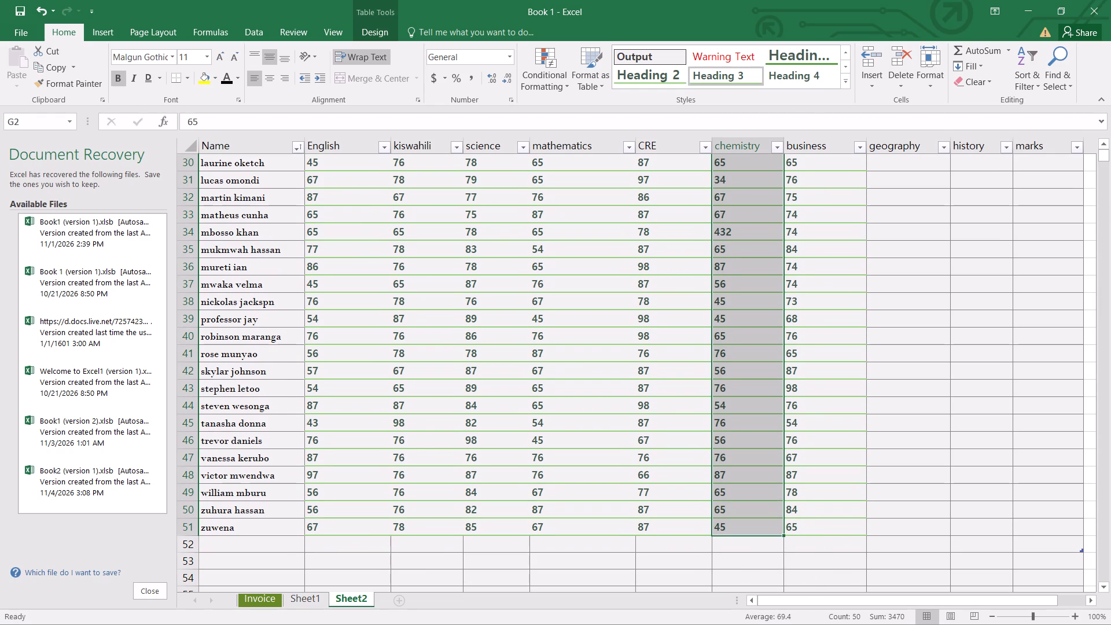
click(847, 81)
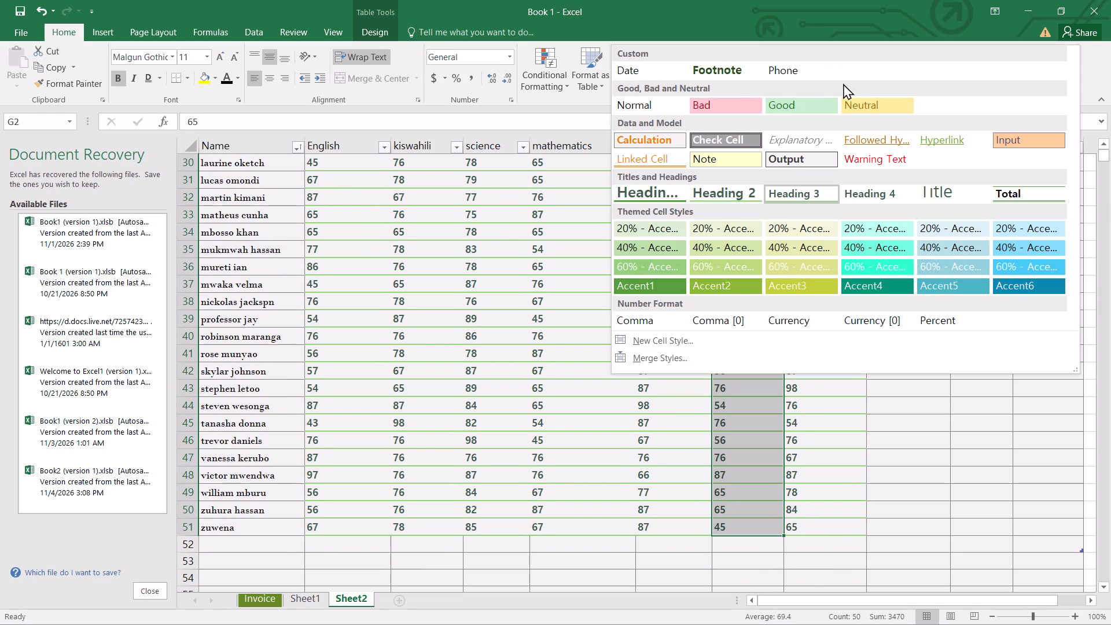
click(641, 134)
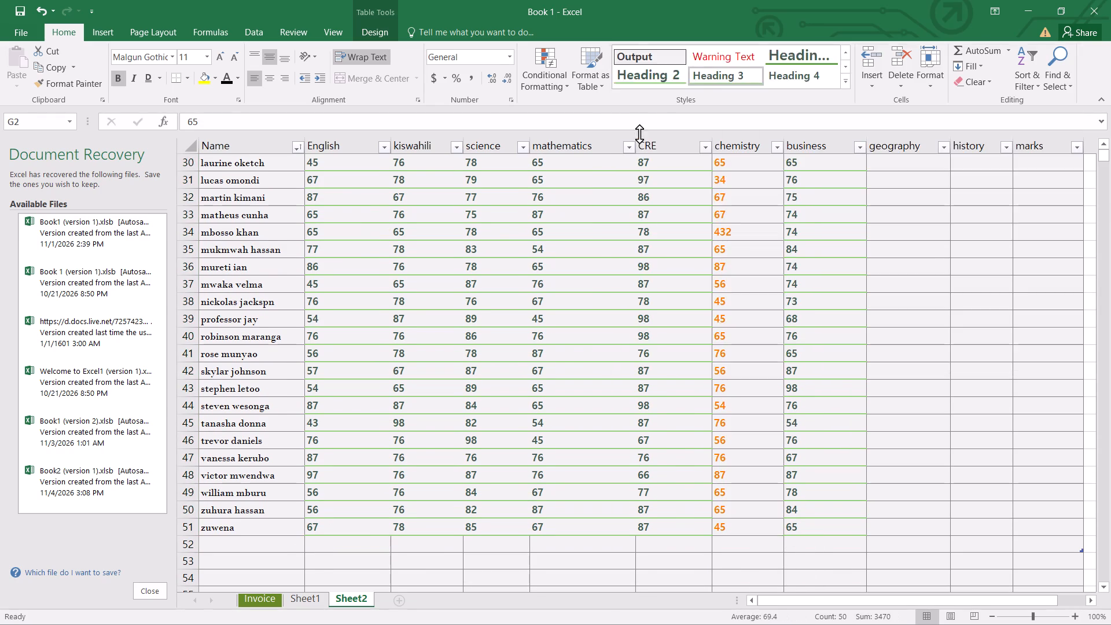
click(848, 82)
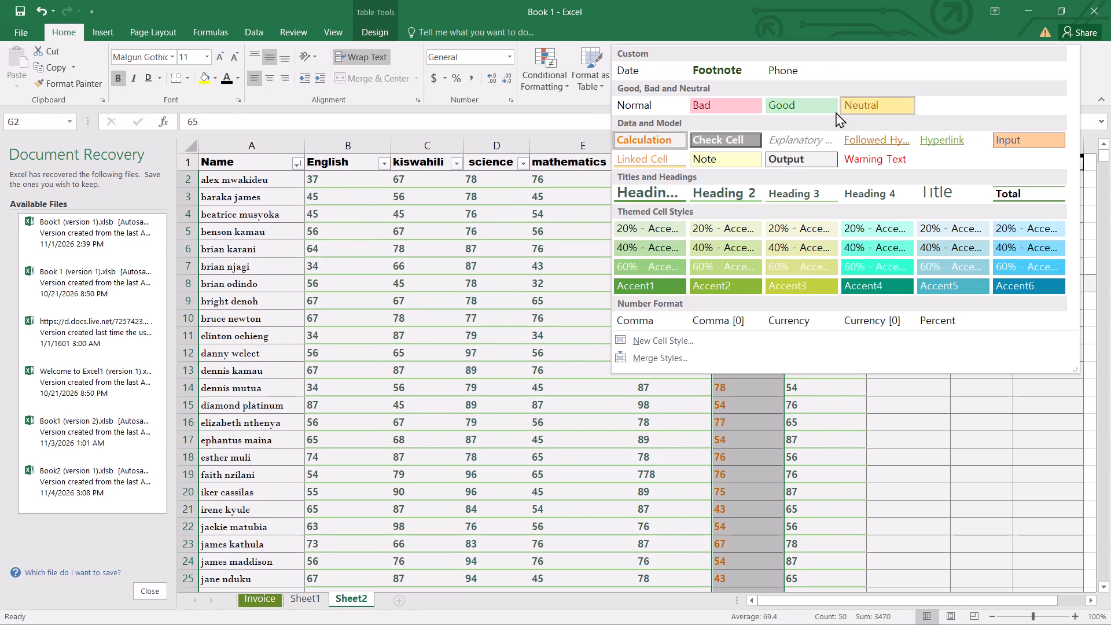
click(801, 190)
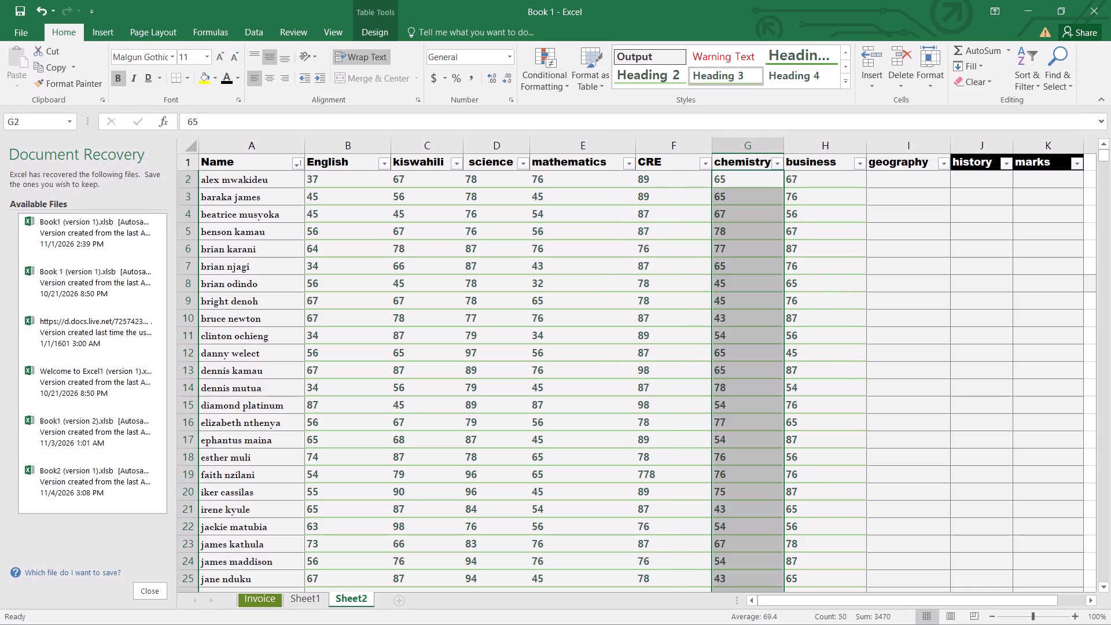
click(918, 253)
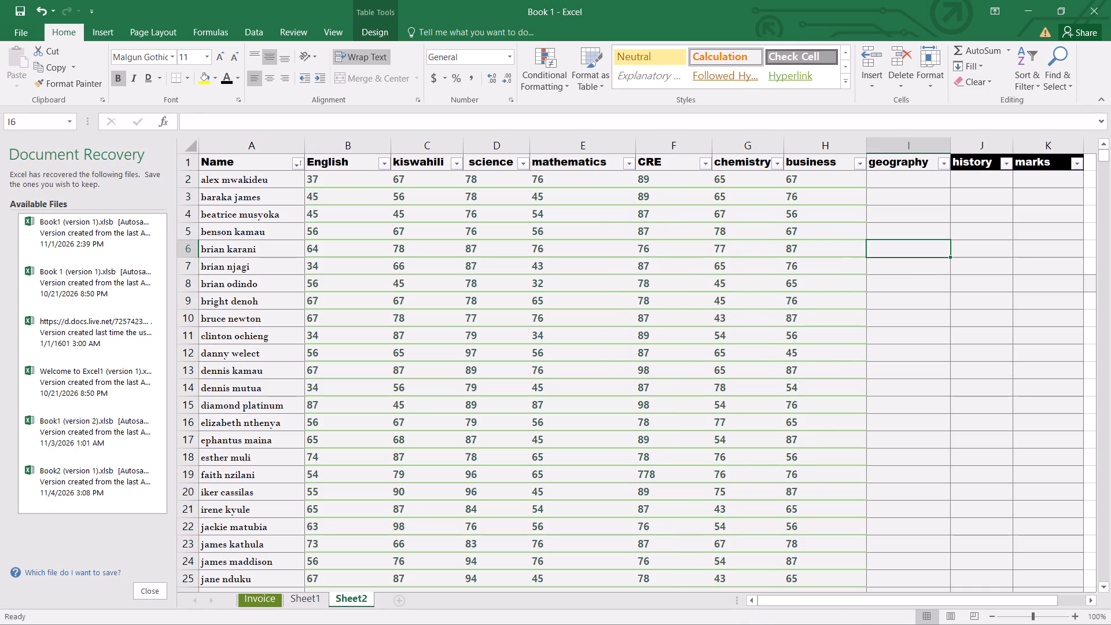
Enter the geography marks 76, 76, 87 and 76 in cells I2 to I5.
click(845, 182)
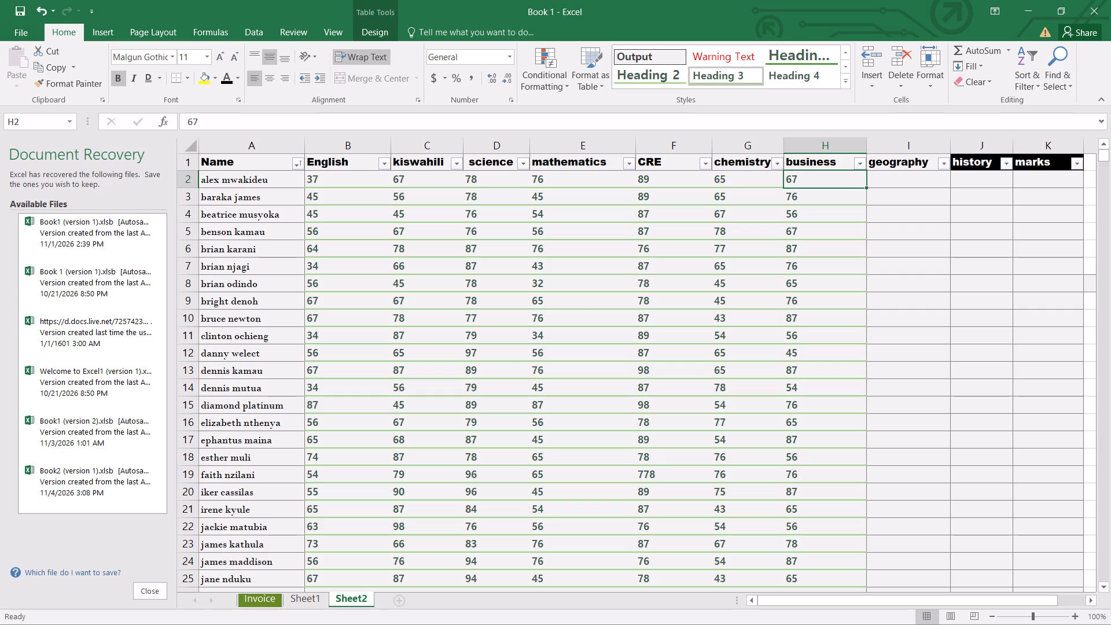
click(919, 177)
text(76)
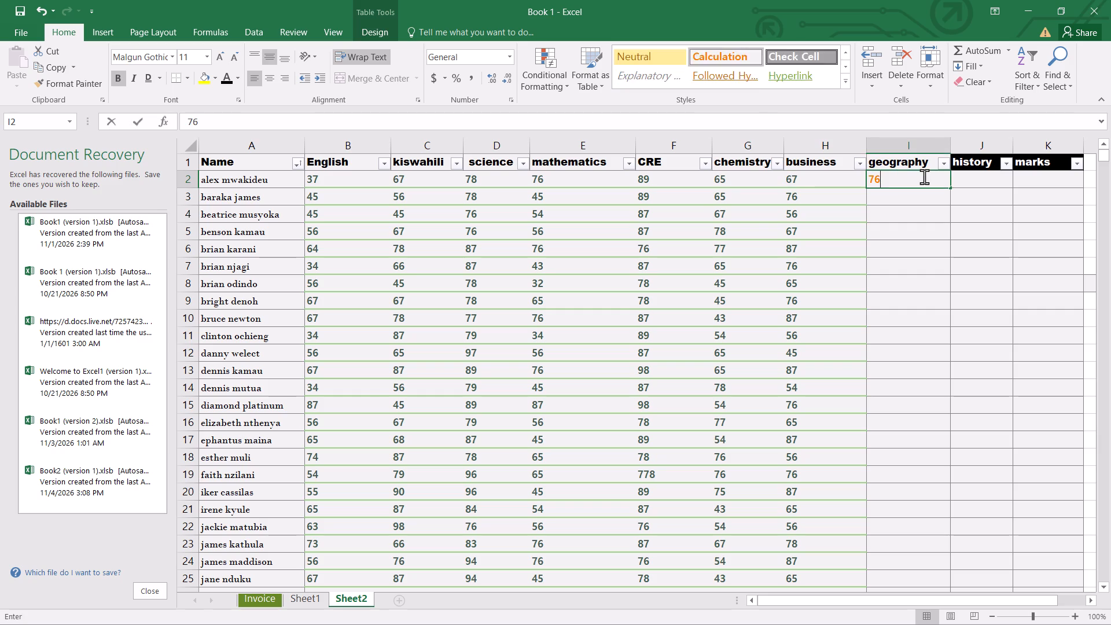
key(Return)
text(76)
key(Return)
text(87)
key(Return)
key(7)
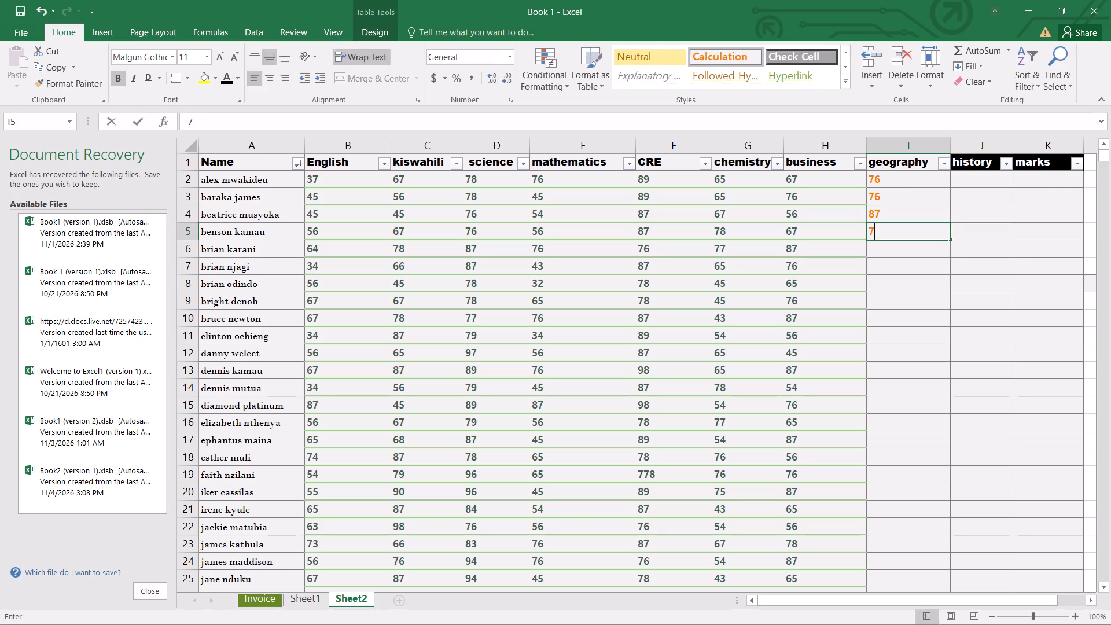
key(6)
key(Return)
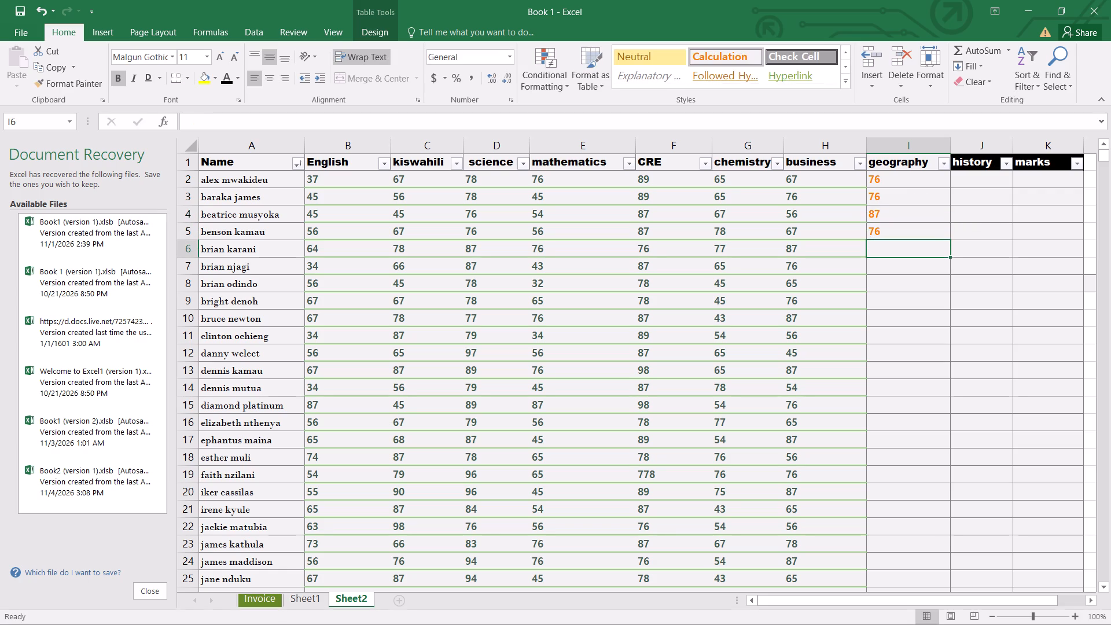
Enter the geography marks 76, 74, 73 and 87 in cells I6 to I9.
text(76)
key(Return)
text(74)
key(Return)
text(73)
key(Return)
text(87)
key(Return)
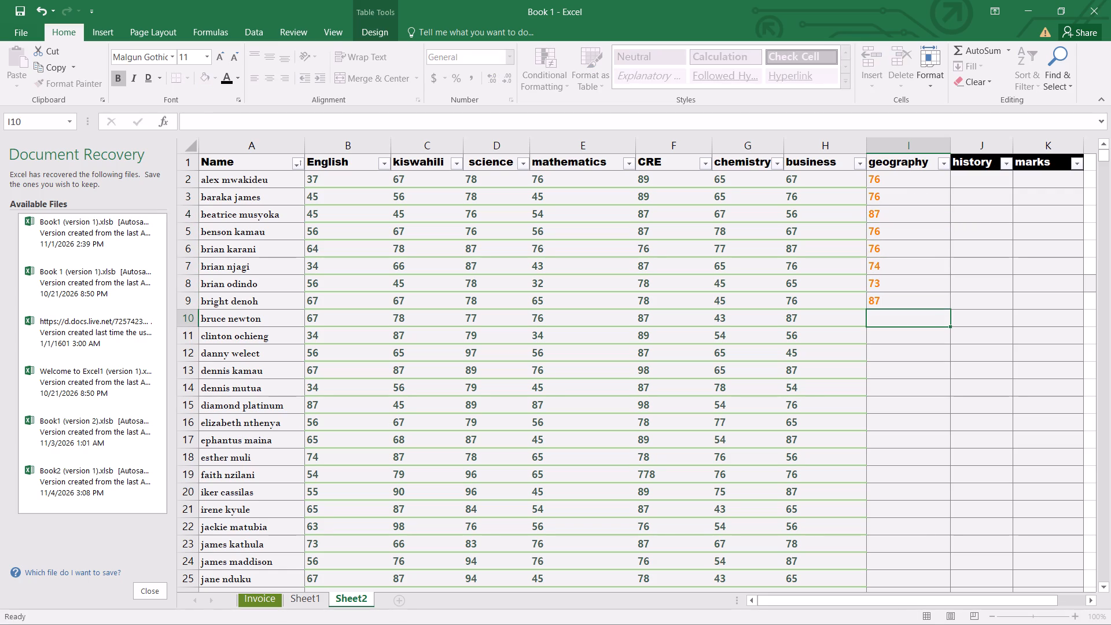
Enter the geography marks 87, 67, 87 and 76 in cells I10 to I13.
text(87)
key(Return)
text(67)
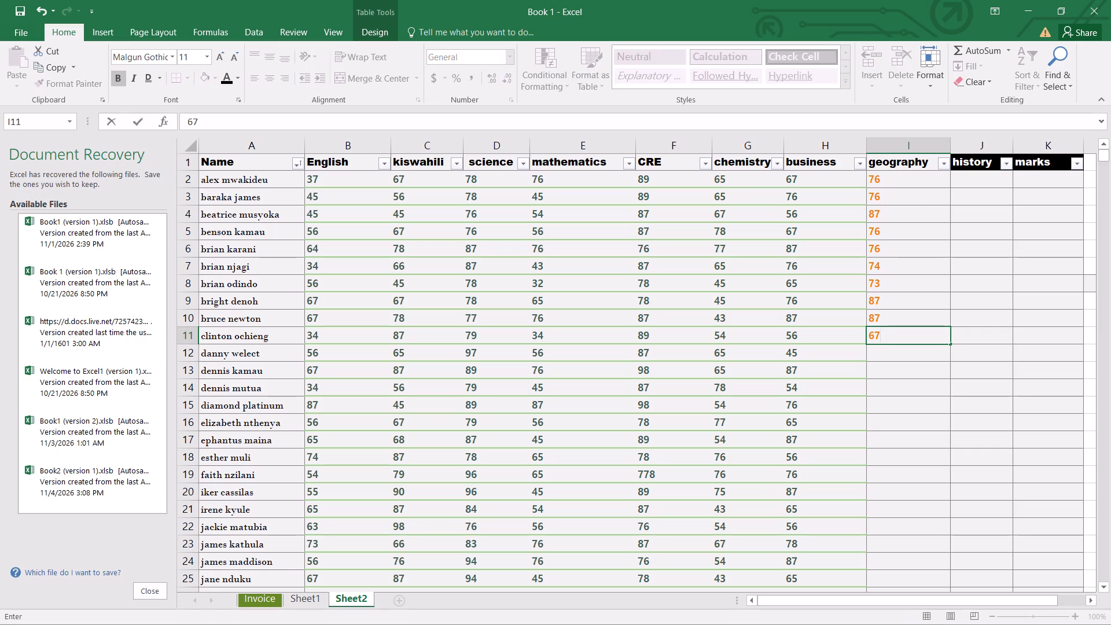
key(Return)
text(87)
key(Return)
text(76)
key(Return)
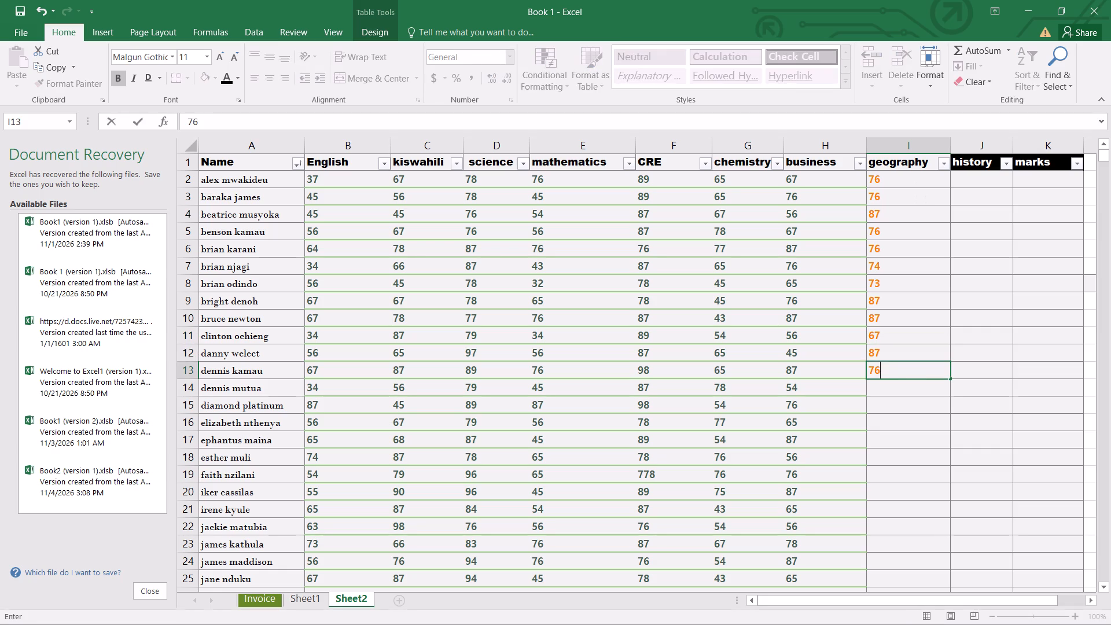
Enter the geography marks 86, 98, 67 and 98 in cells I14 to I17.
text(86)
key(Return)
text(98)
key(Return)
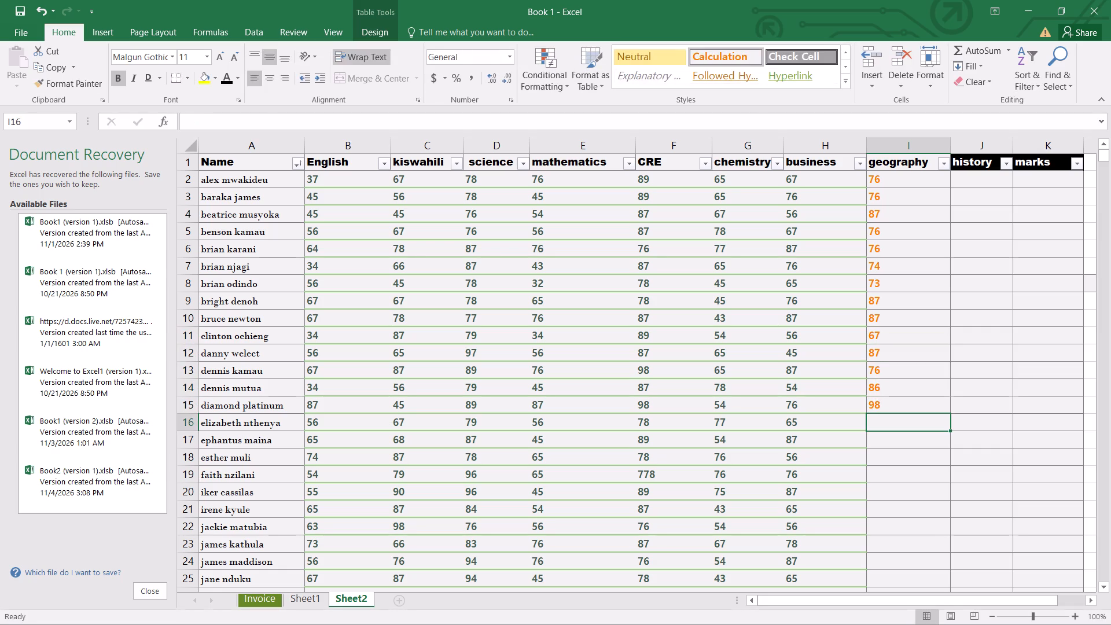
text(67)
key(Return)
text(9876)
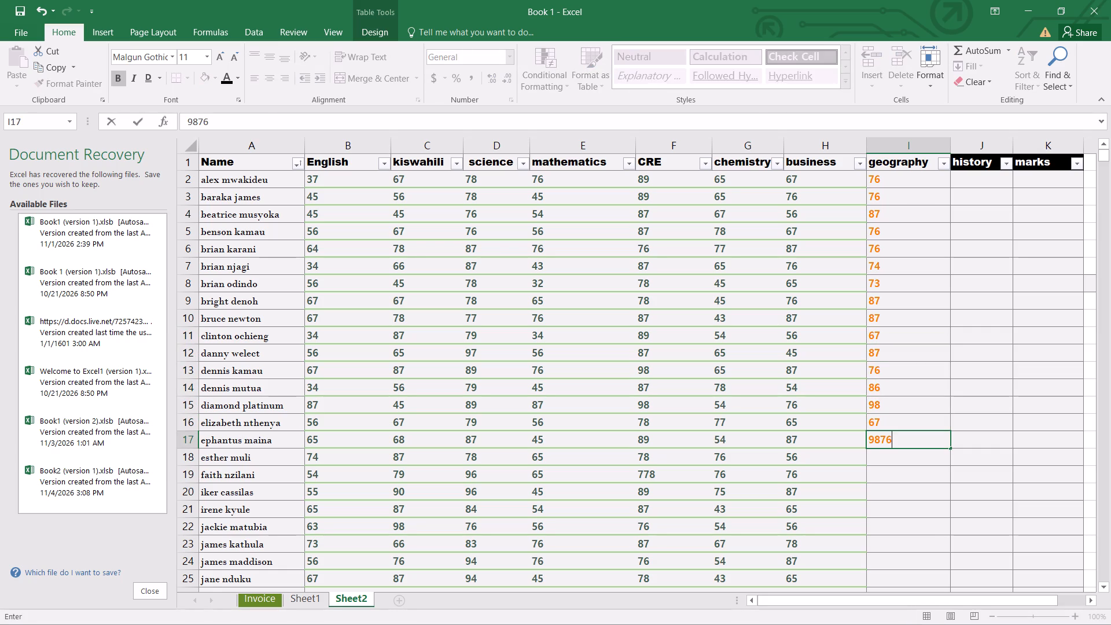
key(BackSpace)
key(BackSpace)
key(Return)
Enter the geography marks 87, 75, 65 and 76 in cells I18 to I21.
text(879)
key(BackSpace)
key(Return)
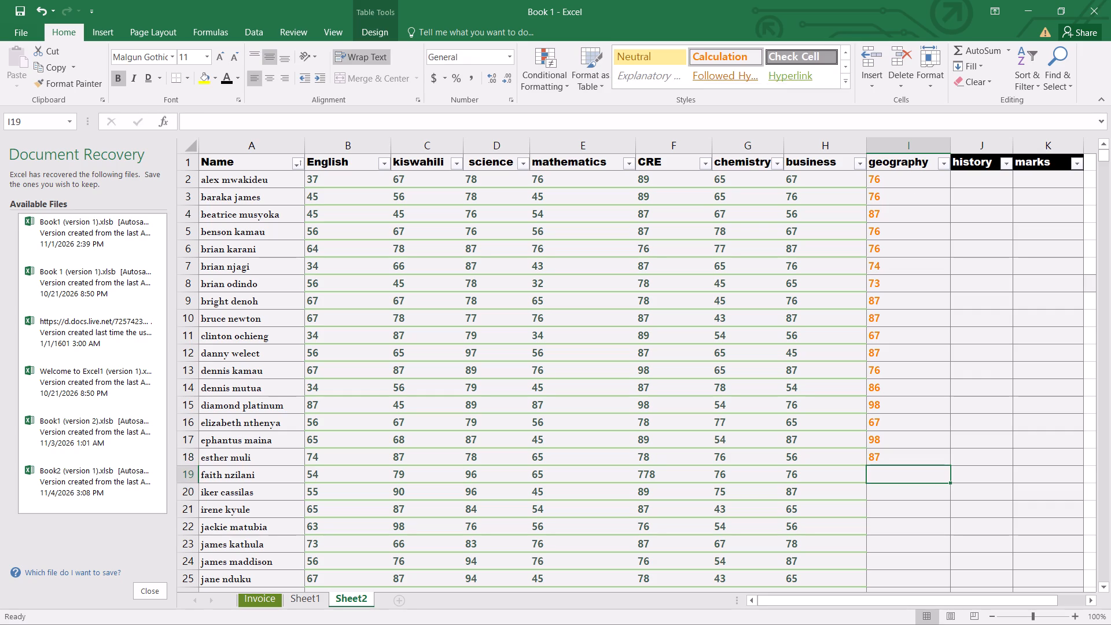
text(75)
key(Return)
text(65)
key(Return)
text(76)
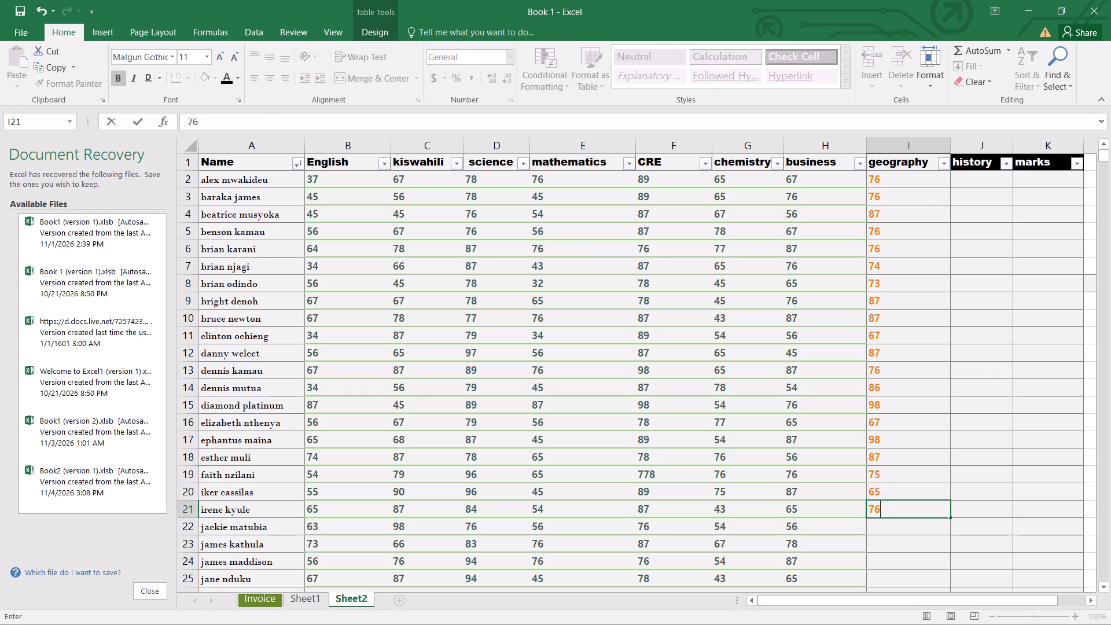
key(Return)
Enter the geography marks 743, 773, 78 and 790 in cells I22 to I25.
text(743)
key(Return)
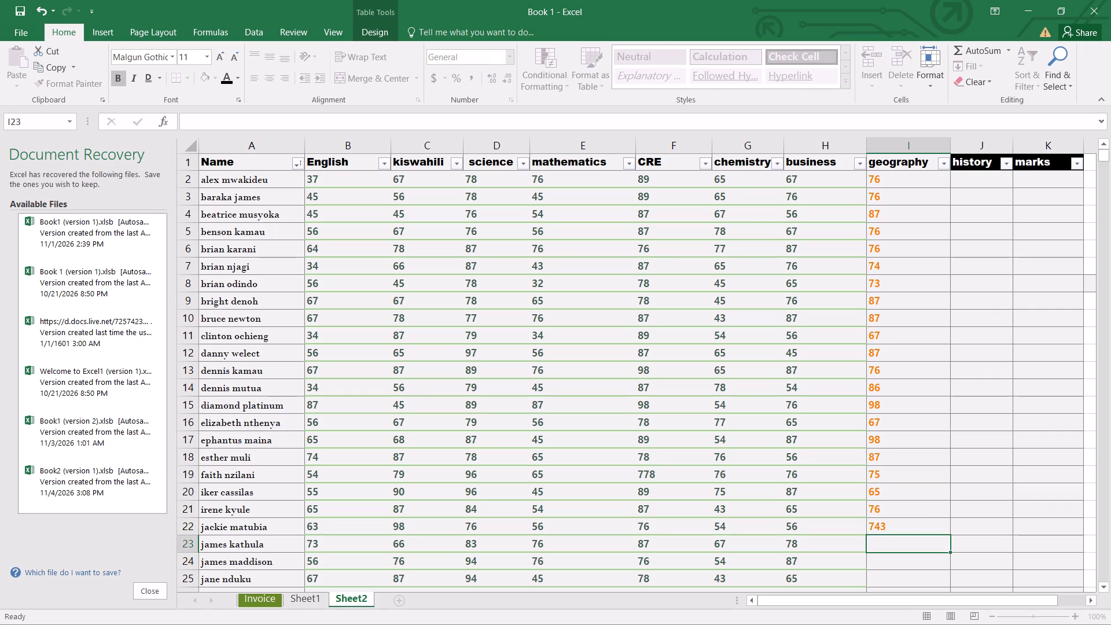
text(773)
key(Return)
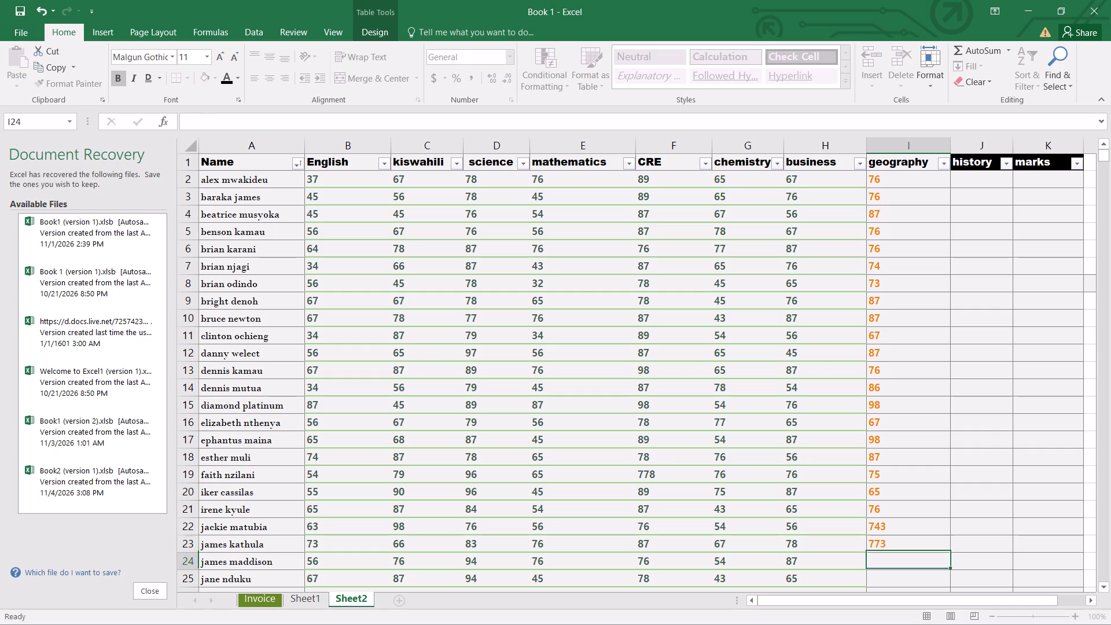
text(78)
key(Return)
text(790)
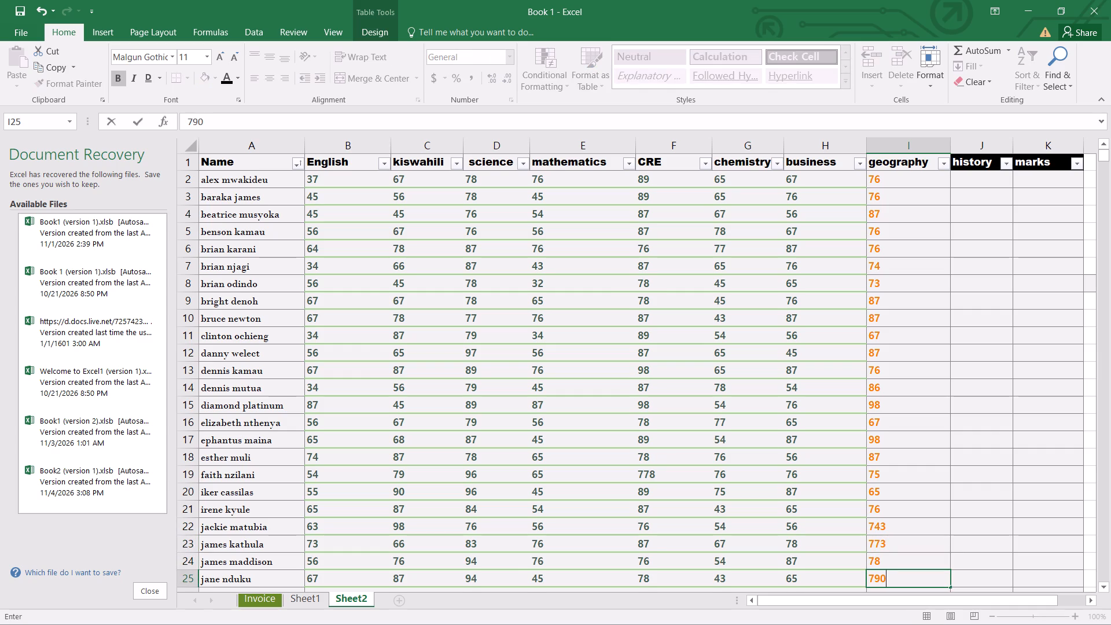
key(Return)
Enter the geography marks 90, 90, 87 and 76 in cells I26 to I29.
text(09)
key(0)
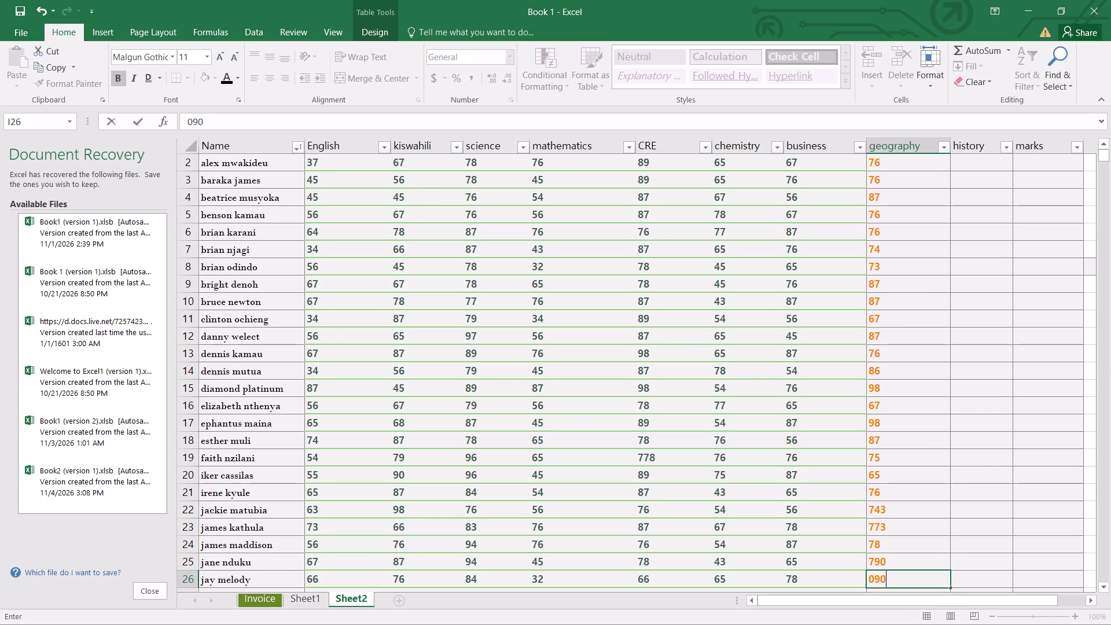
key(Return)
text(90)
key(Return)
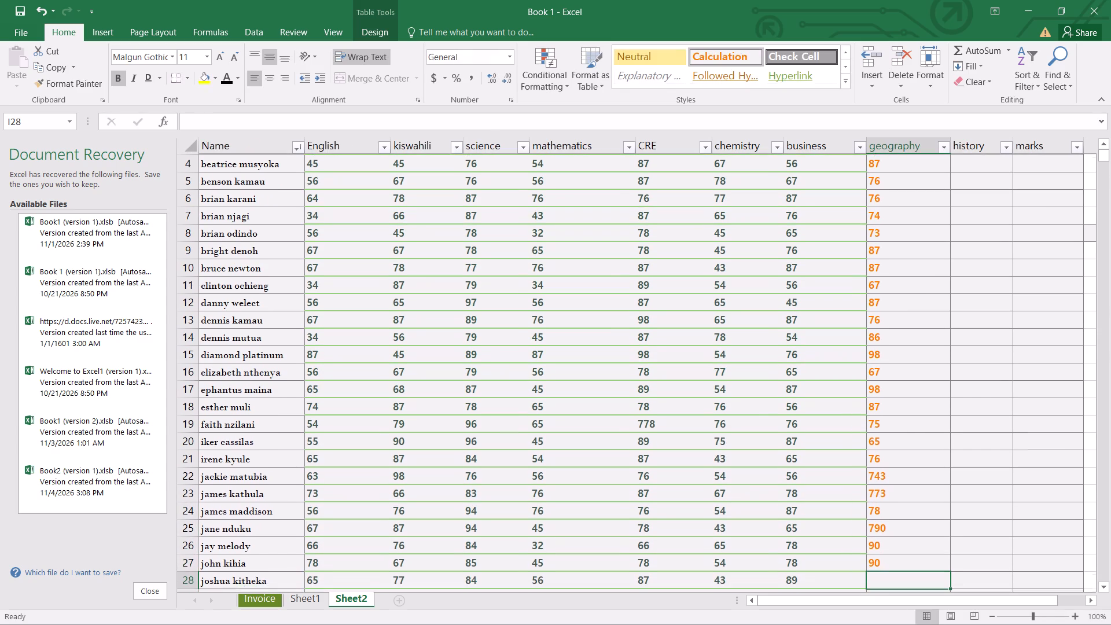
text(87)
key(Return)
text(76)
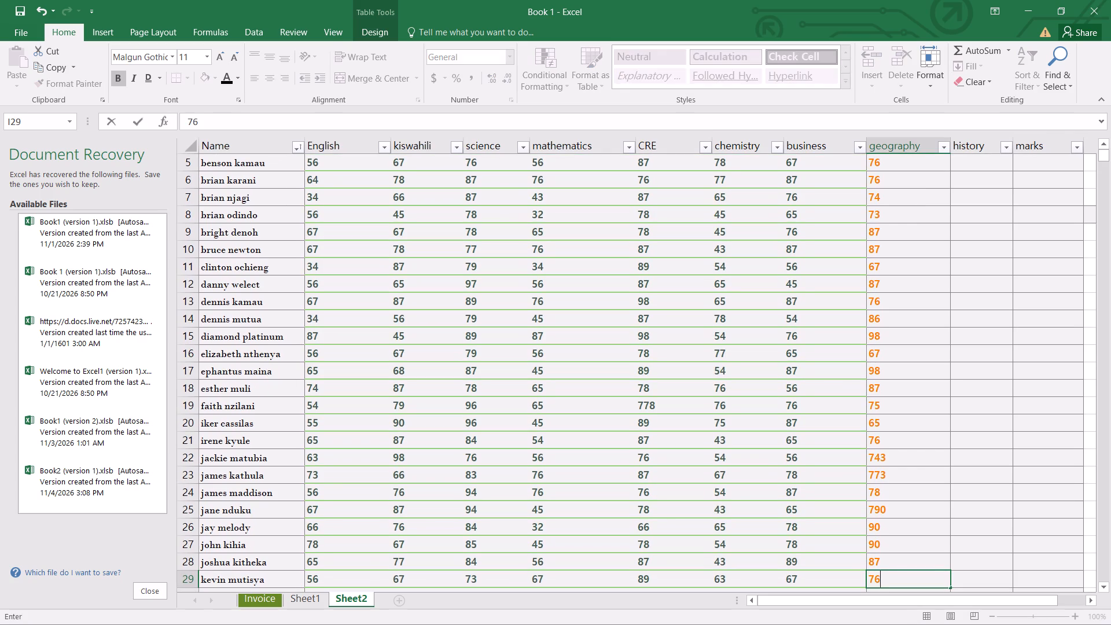
key(Return)
Enter the geography marks 78, 77, 79 and 77 in cells I30 to I33.
text(78)
key(Return)
text(77)
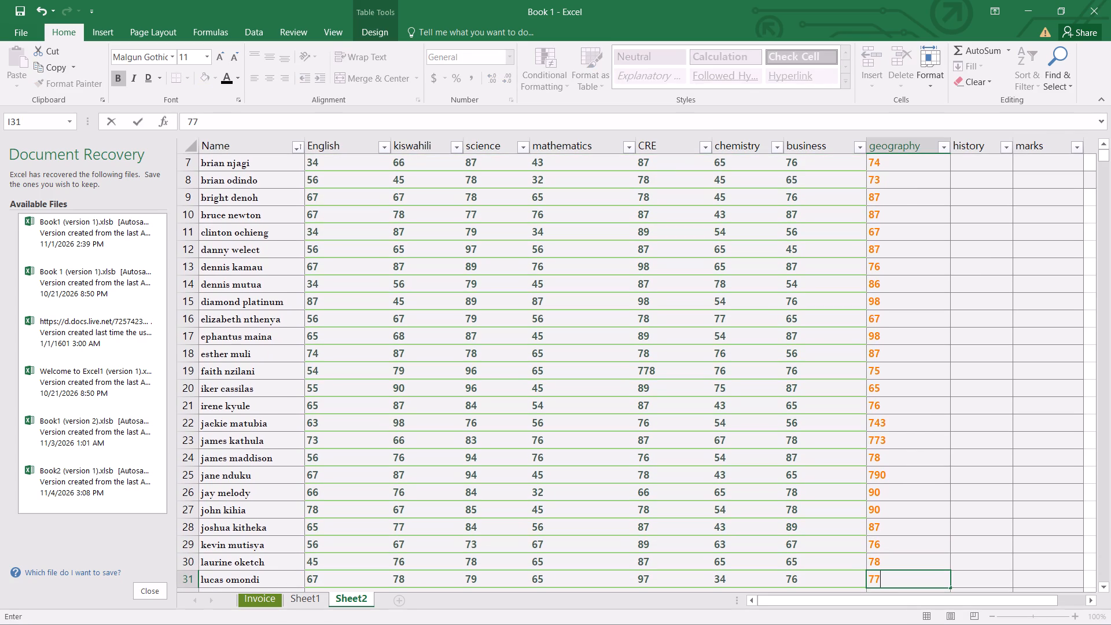
key(Return)
text(79)
key(Return)
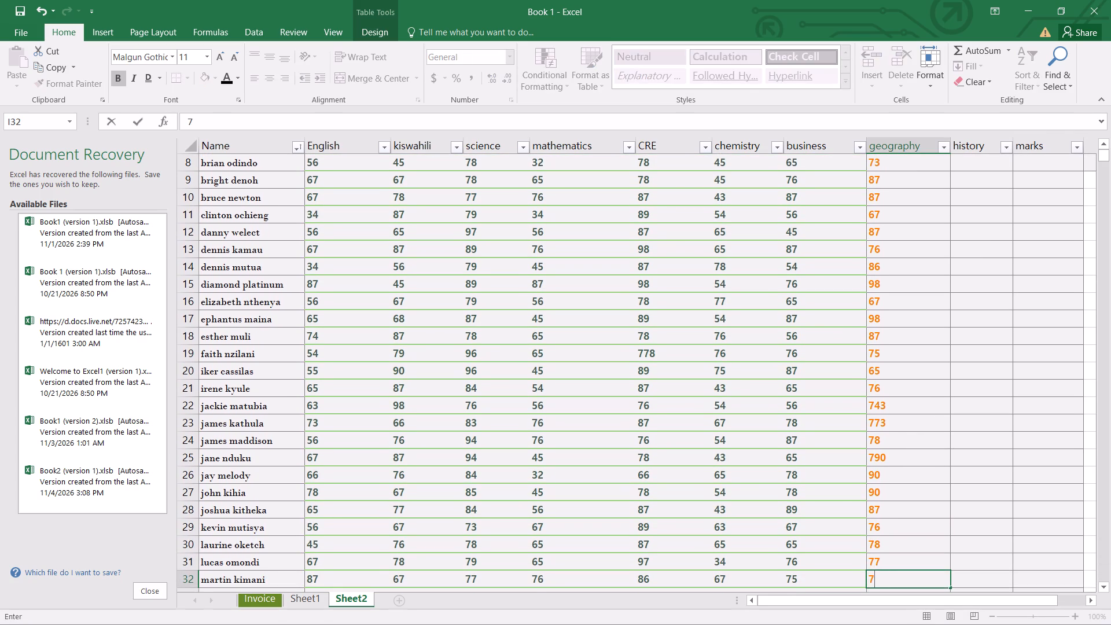
text(777)
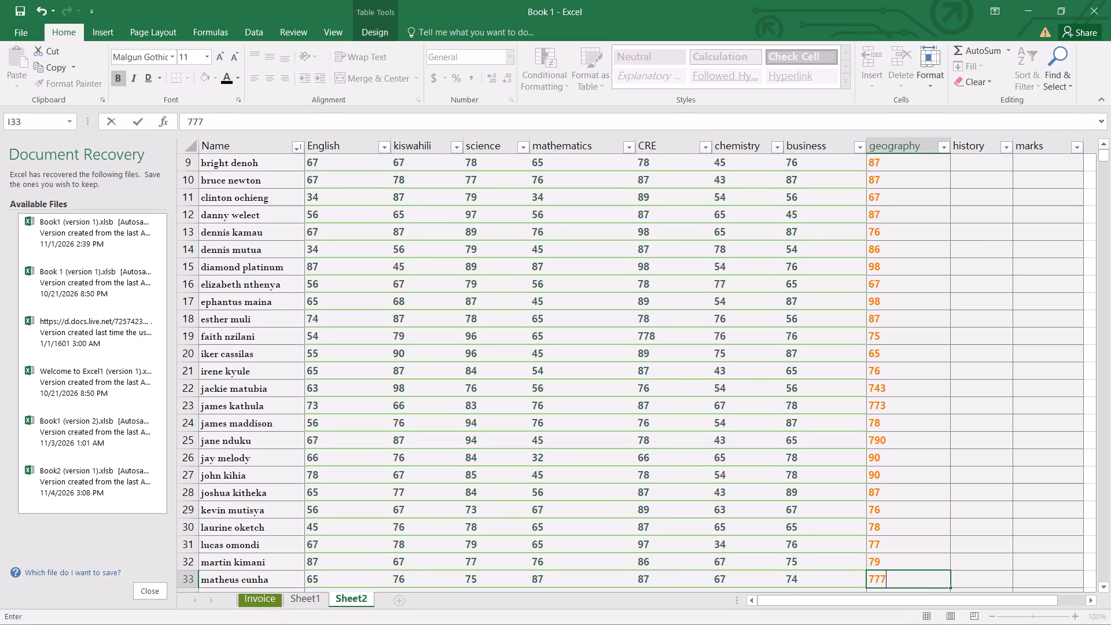
key(BackSpace)
key(Return)
Enter the geography marks 67, 88, 79 and 89 in cells I34 to I37.
text(67)
key(Return)
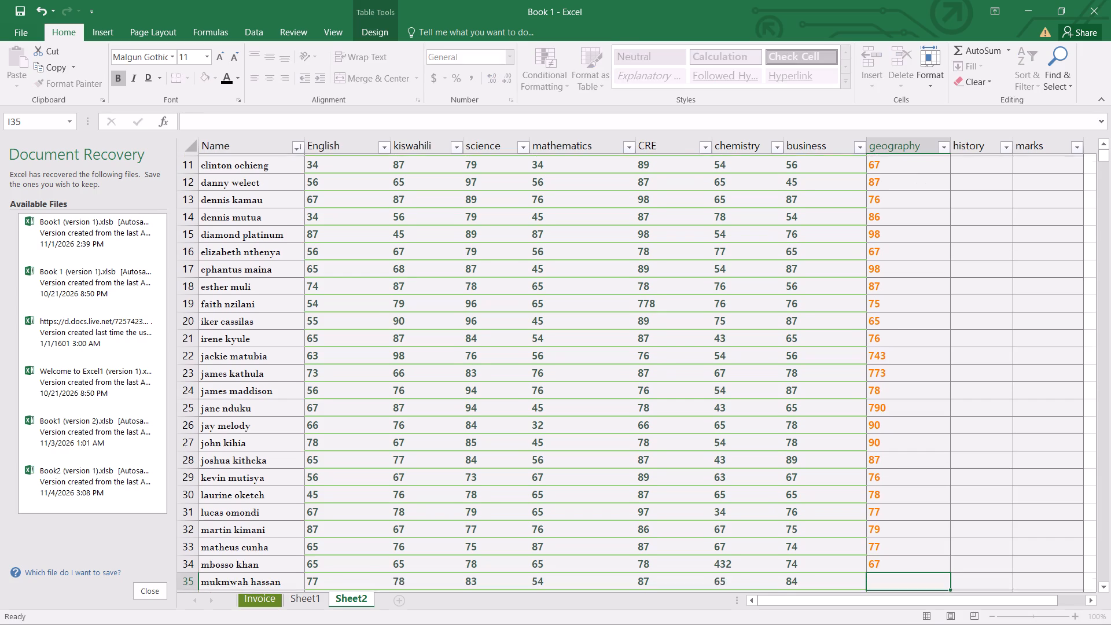
text(88)
key(Return)
text(79)
key(Return)
text(89)
key(Return)
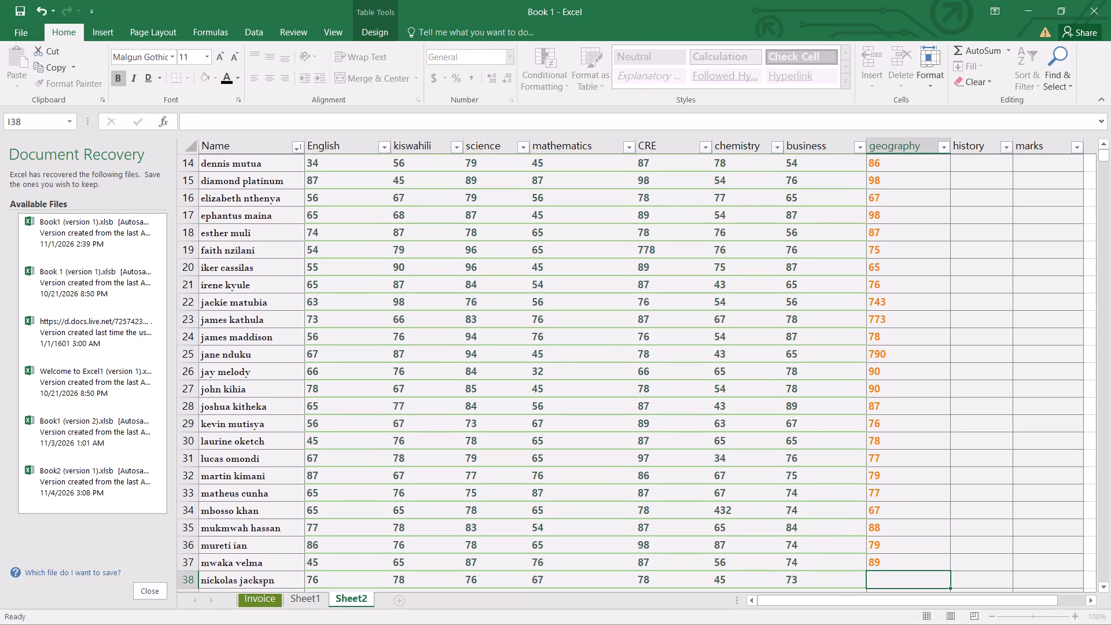
Enter the geography marks 84, 87, 83 and 843 in cells I38 to I41.
key(8)
key(4)
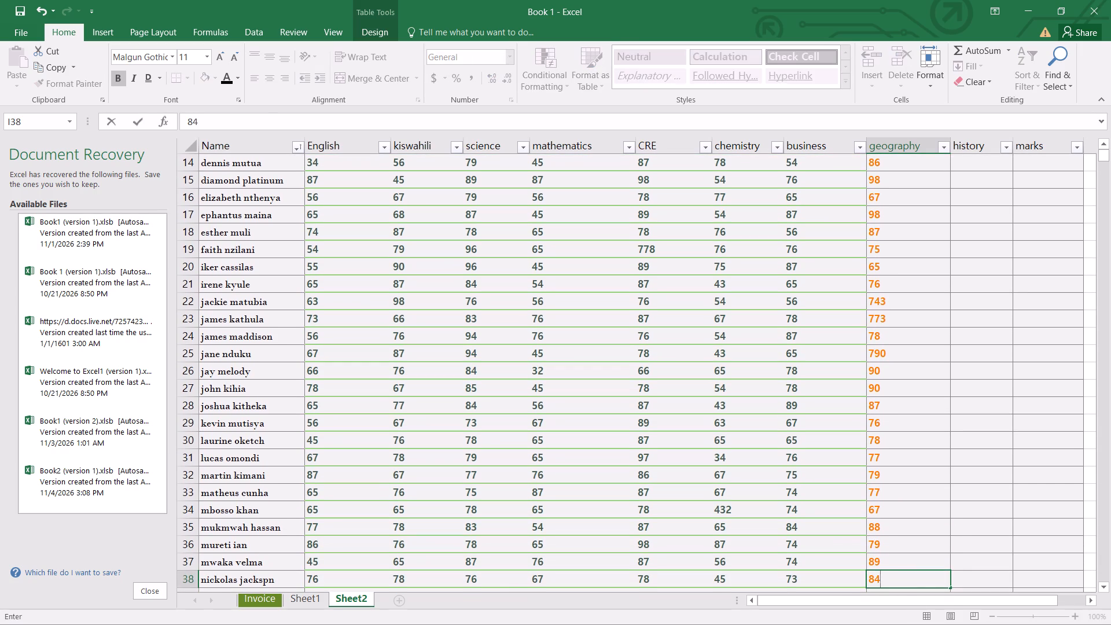
key(Return)
text(87)
key(Return)
text(83)
key(Return)
text(843)
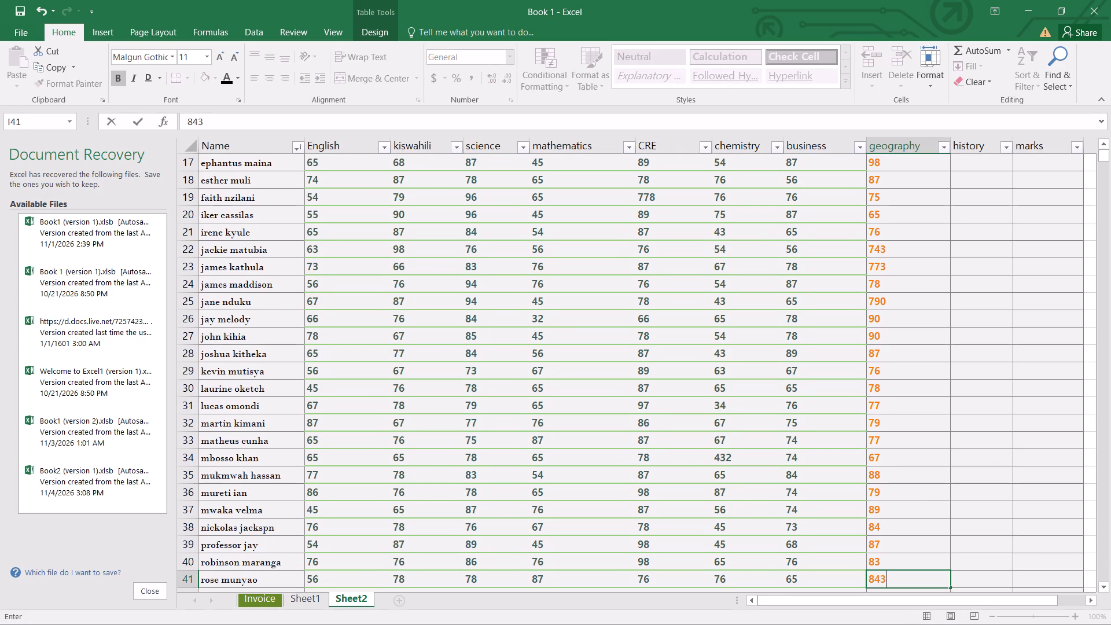
key(Return)
Enter the geography marks 78, 98, 88 and 87 in cells I42 to I45.
text(78)
key(Return)
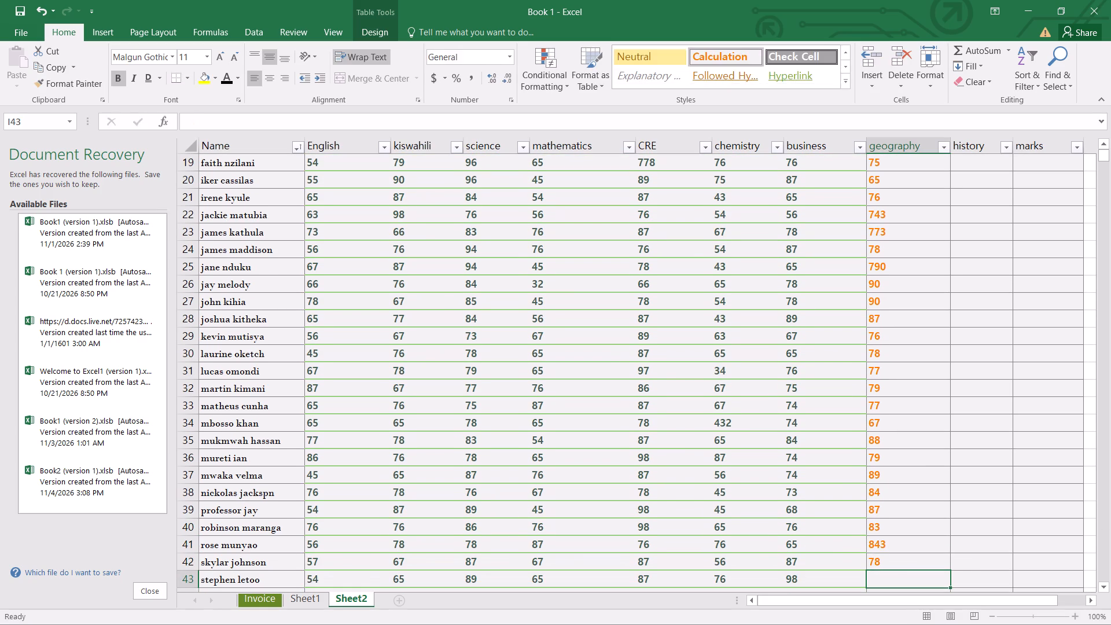
text(98)
key(Return)
text(08)
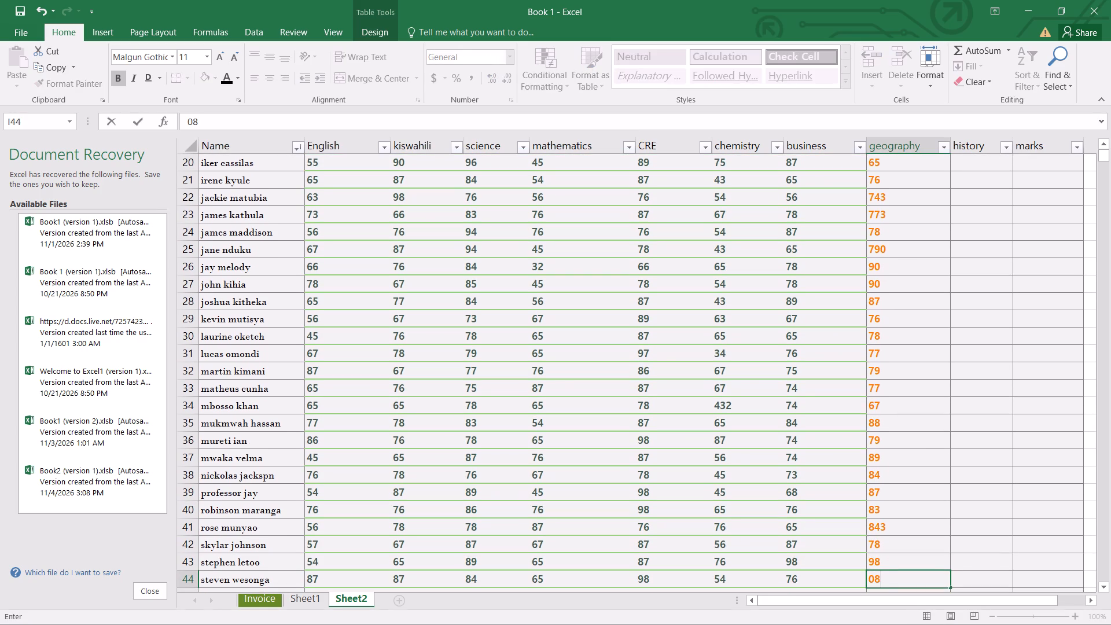
key(8)
key(Return)
text(87)
key(Return)
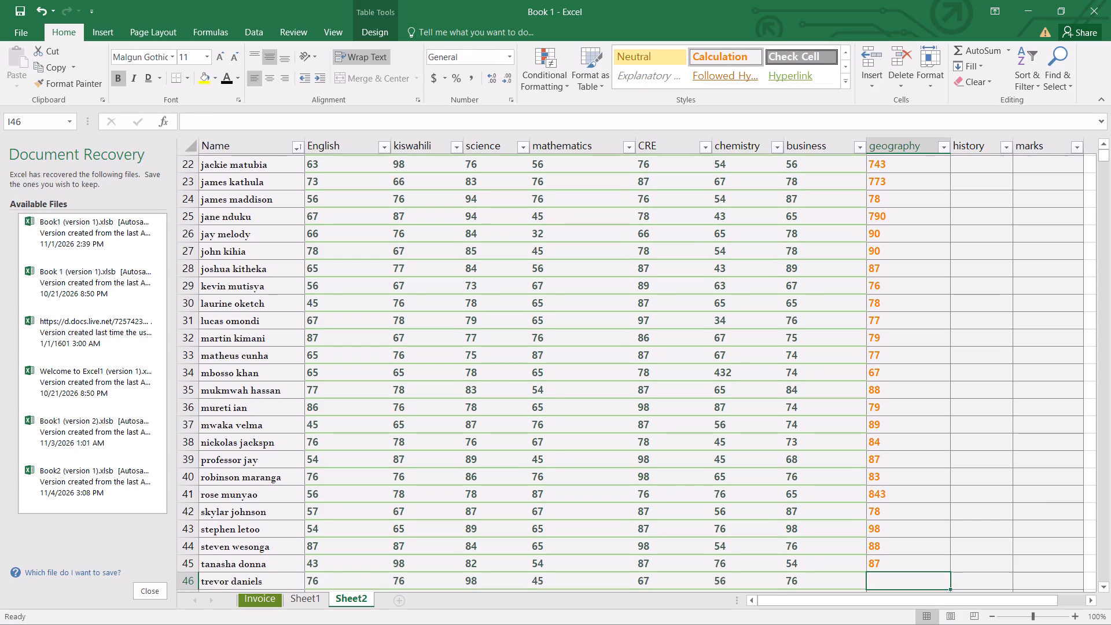
Enter the geography marks 85, 84, 85 and 76 in cells I46 to I49.
key(8)
key(5)
key(Return)
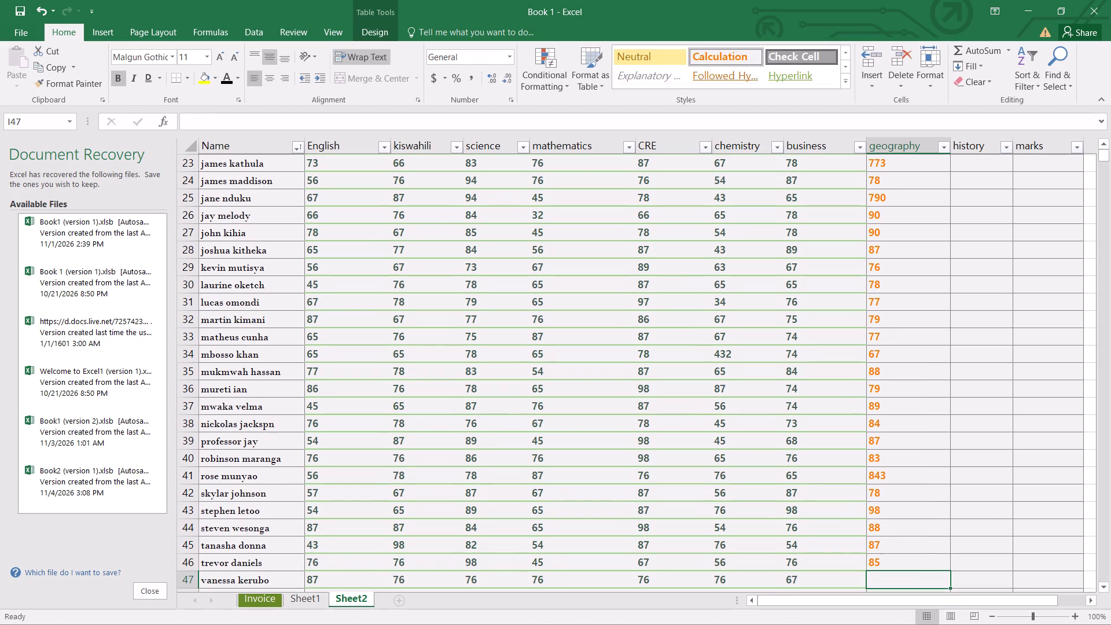
text(84)
key(Return)
text(85)
key(Return)
text(76)
key(Return)
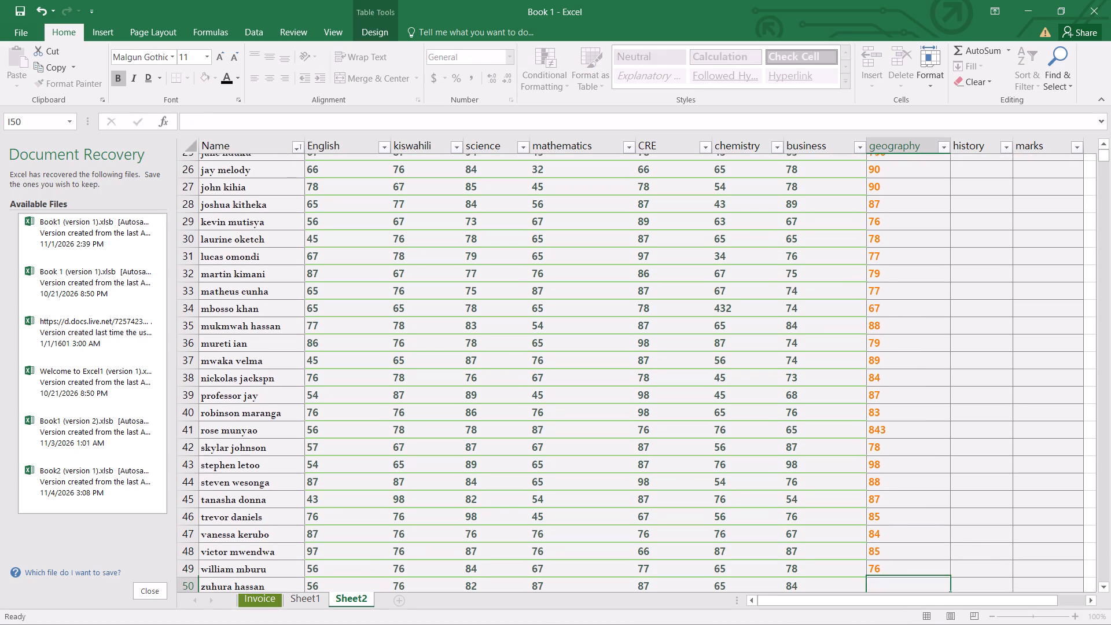
Enter the geography marks 87 and 843 in cells I50 and I51.
text(87)
key(Return)
text(843)
key(Return)
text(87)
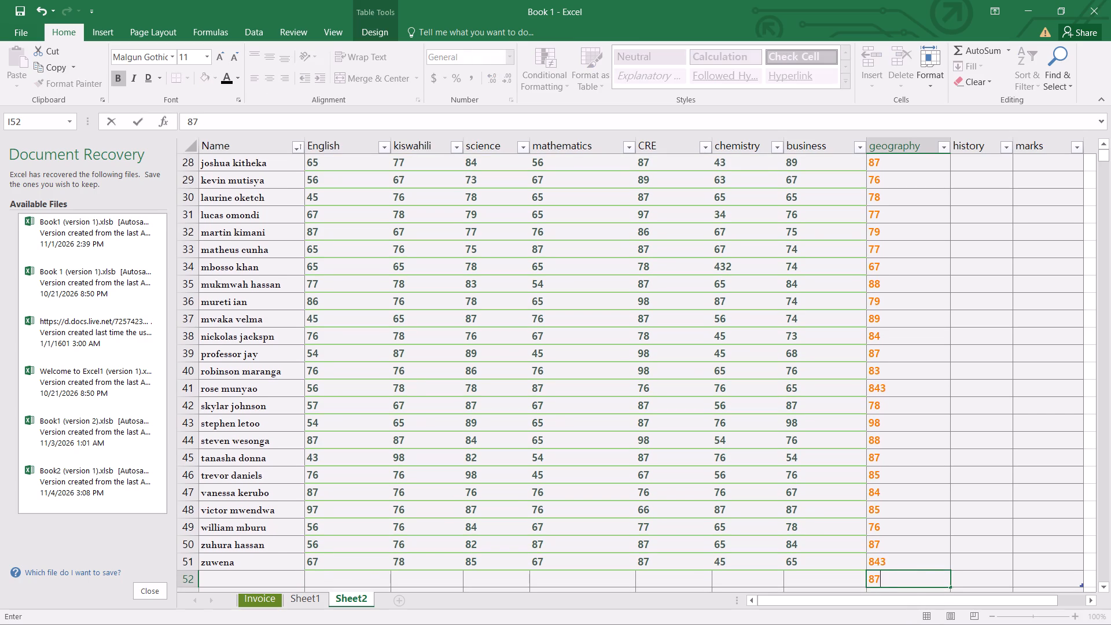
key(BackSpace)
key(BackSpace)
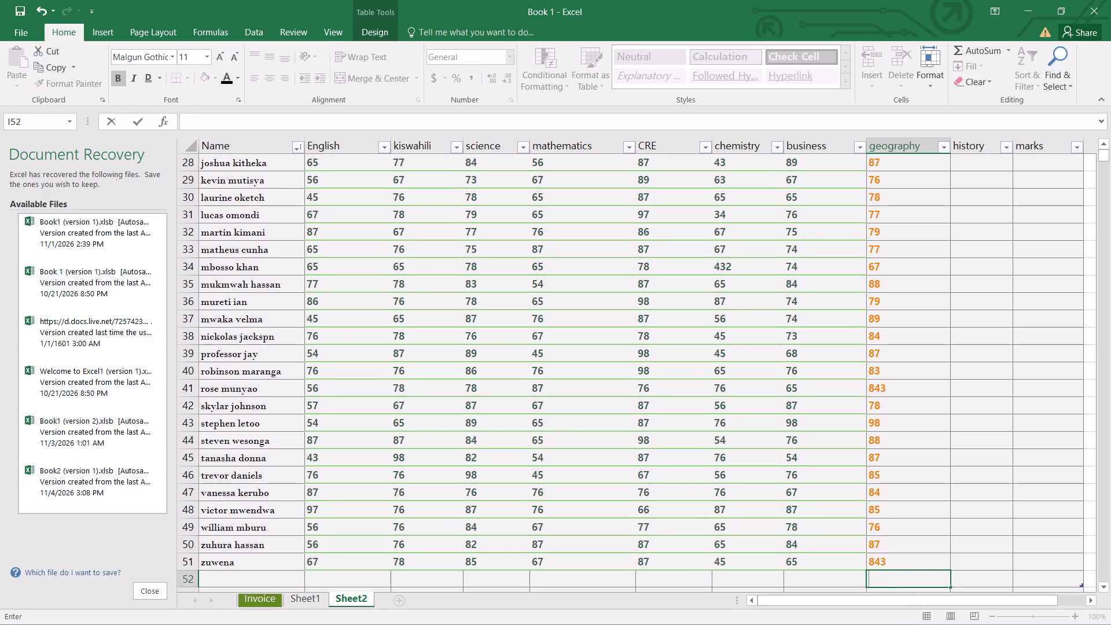
Change the three-digit geography marks in cells I51 and I41 to 87 each.
click(886, 565)
text(87)
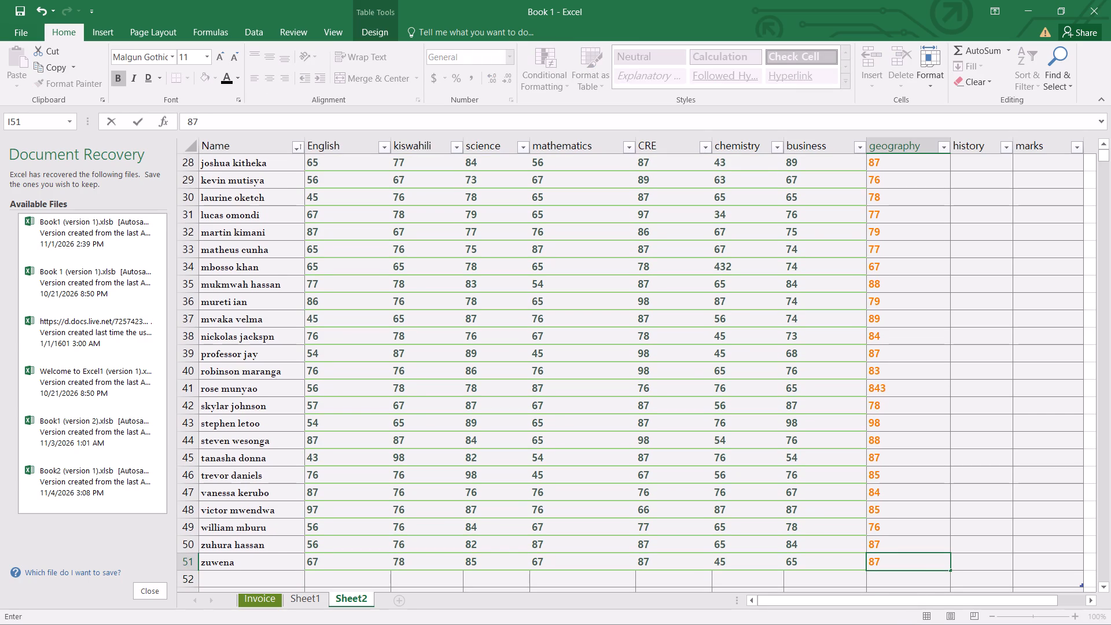
click(895, 391)
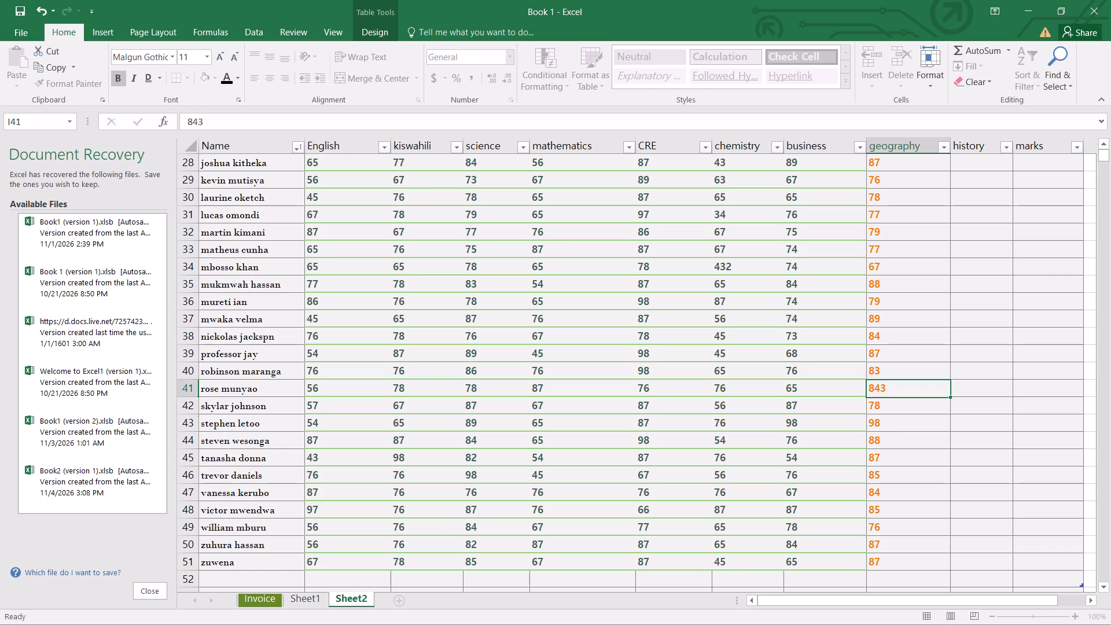
key(8)
key(7)
Change the three-digit geography marks in cells I22, I23 and I25 to 87, 65 and 75.
scroll(904, 396, up, 4)
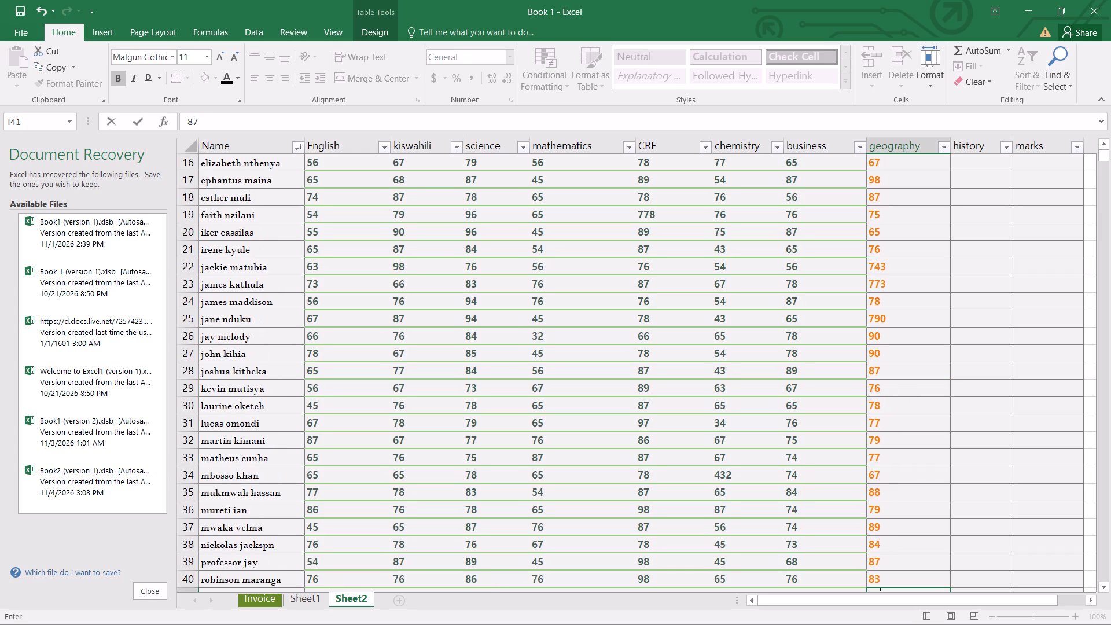
click(891, 269)
key(8)
key(7)
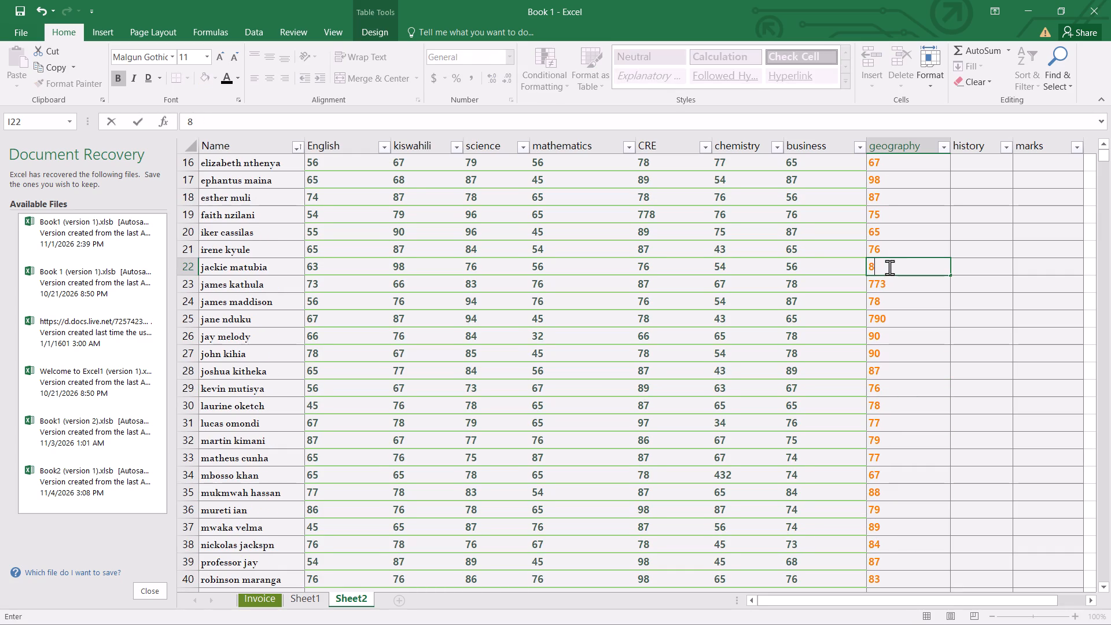
scroll(906, 329, up, 9)
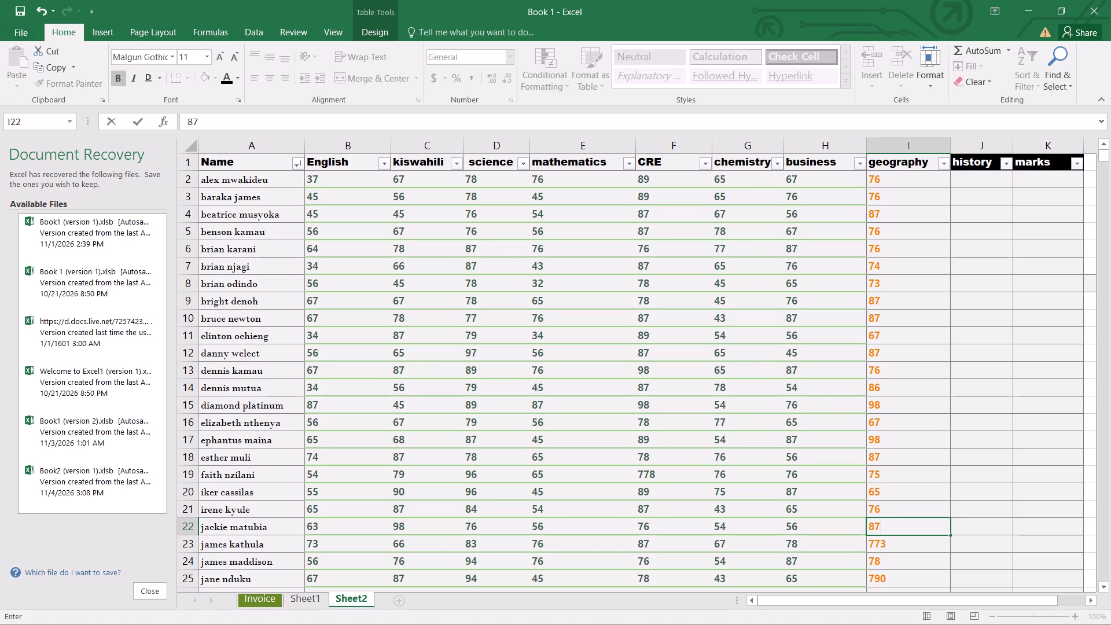
scroll(906, 400, down, 4)
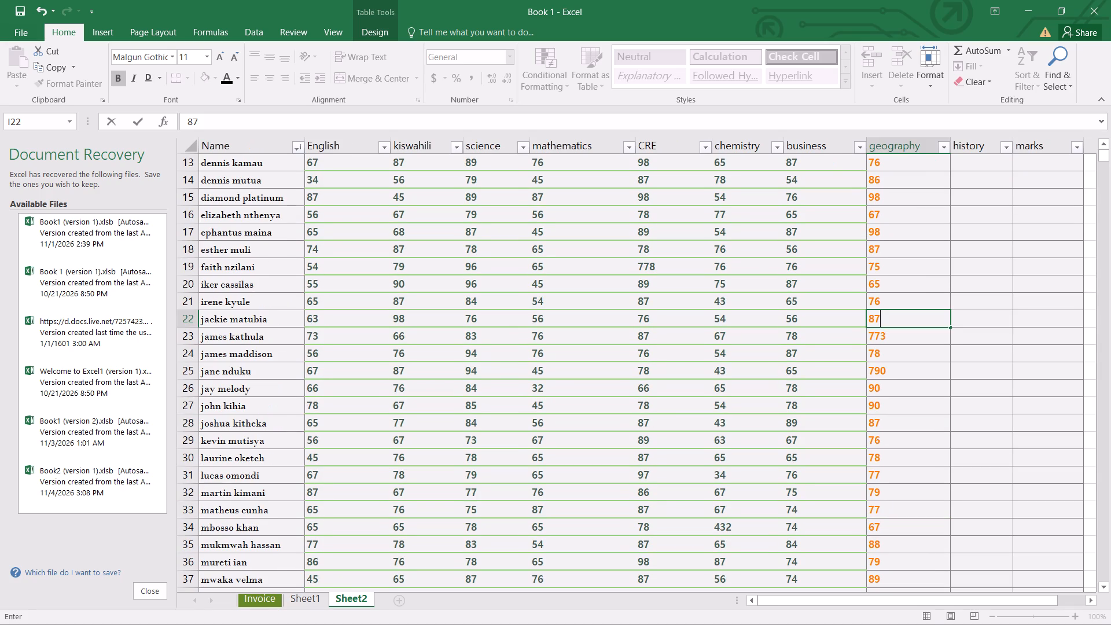
click(900, 336)
text(65)
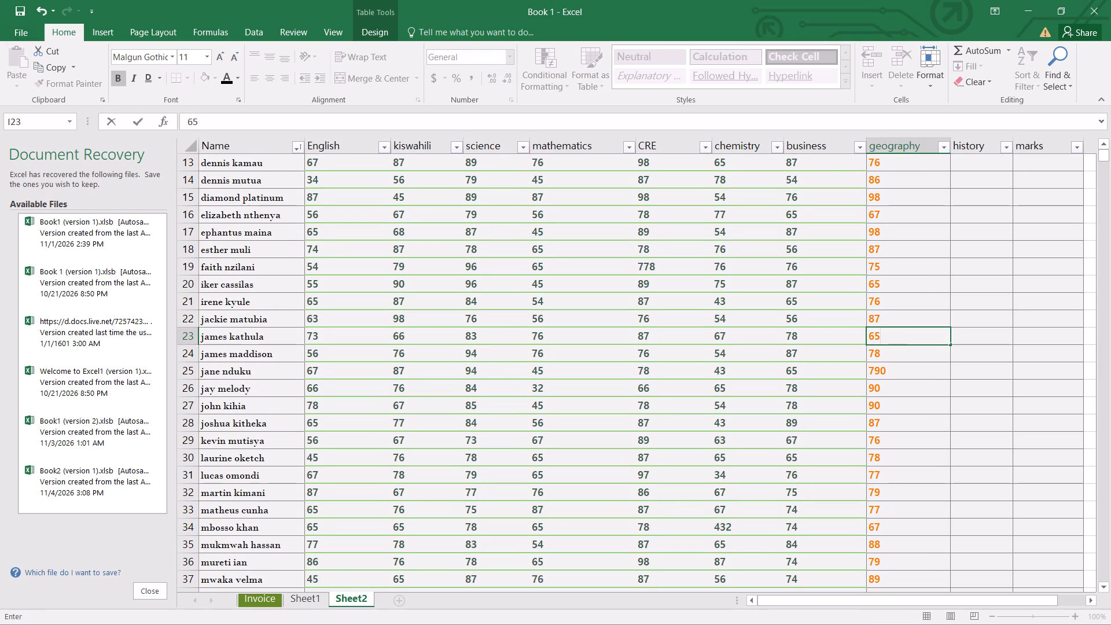
scroll(908, 422, down, 2)
click(895, 268)
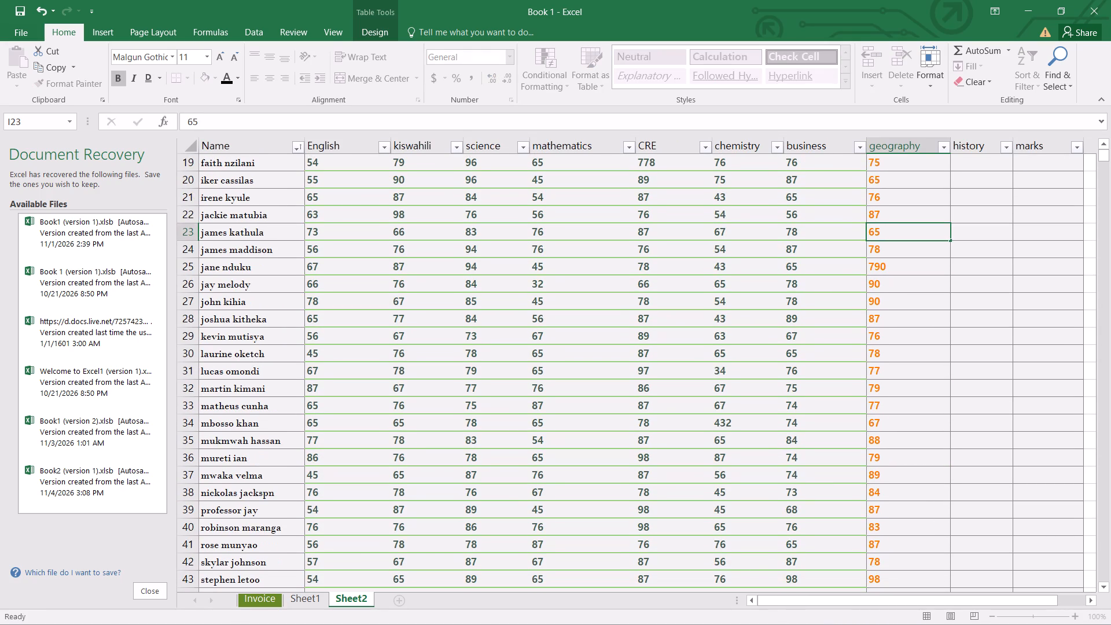
key(7)
key(5)
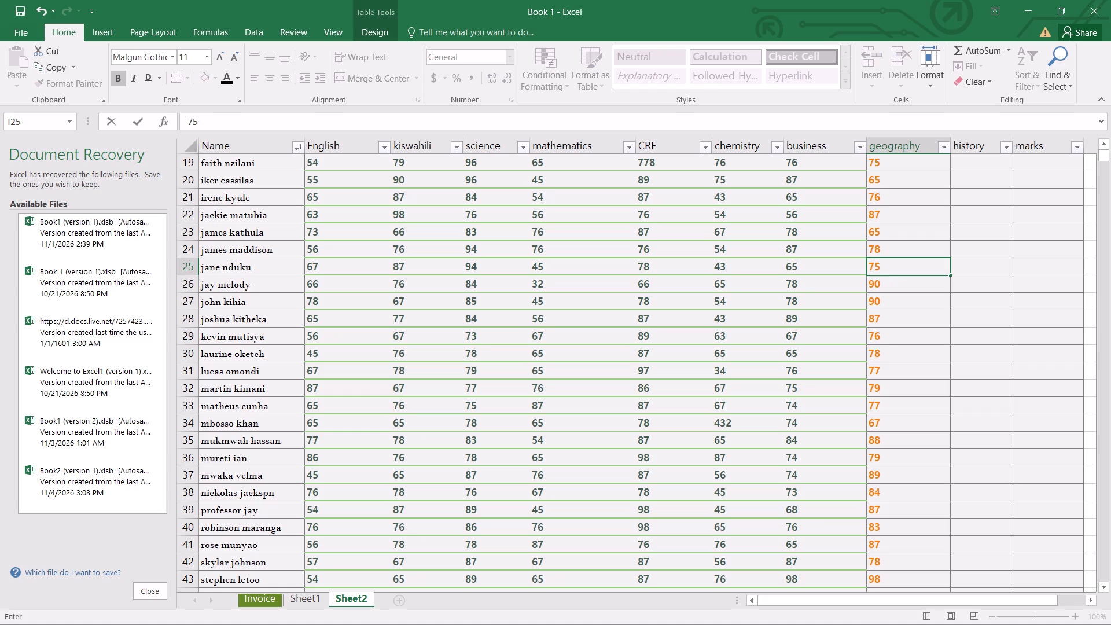
click(909, 363)
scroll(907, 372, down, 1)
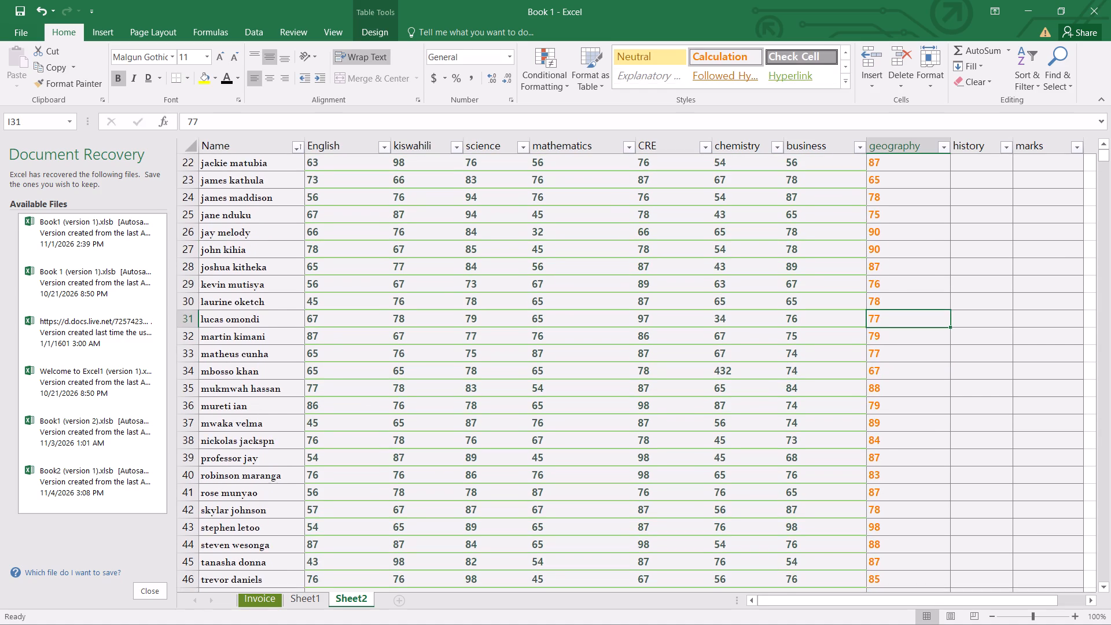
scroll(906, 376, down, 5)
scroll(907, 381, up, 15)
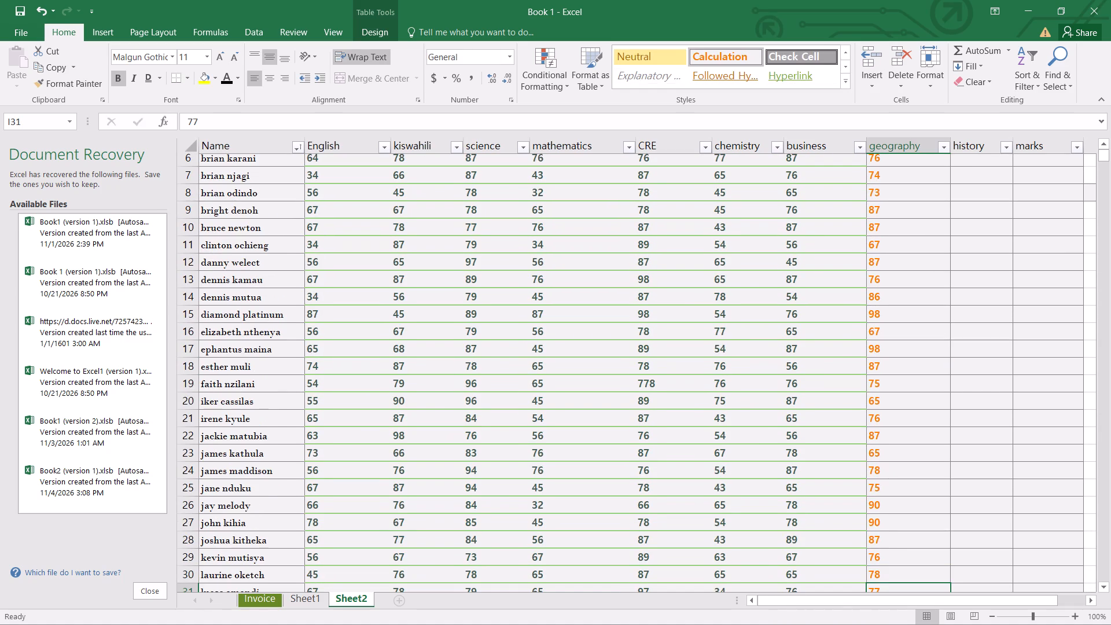
Apply the Heading 3 cell style to the geography marks in cells I2 to I51.
scroll(924, 337, up, 5)
click(913, 178)
drag(915, 182, 882, 593)
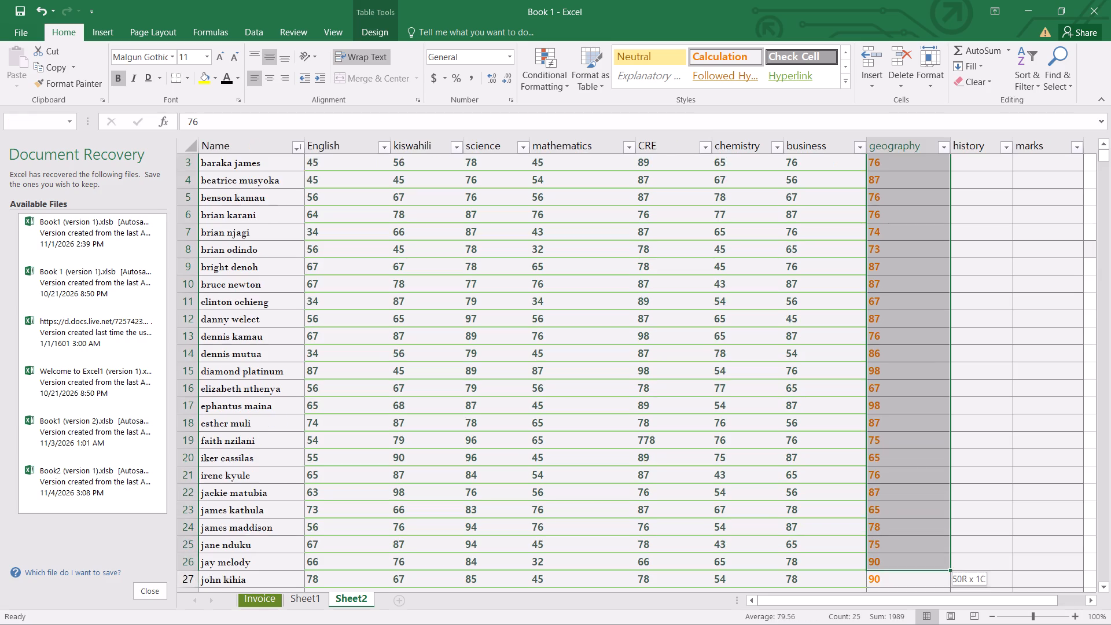
drag(882, 593, 884, 595)
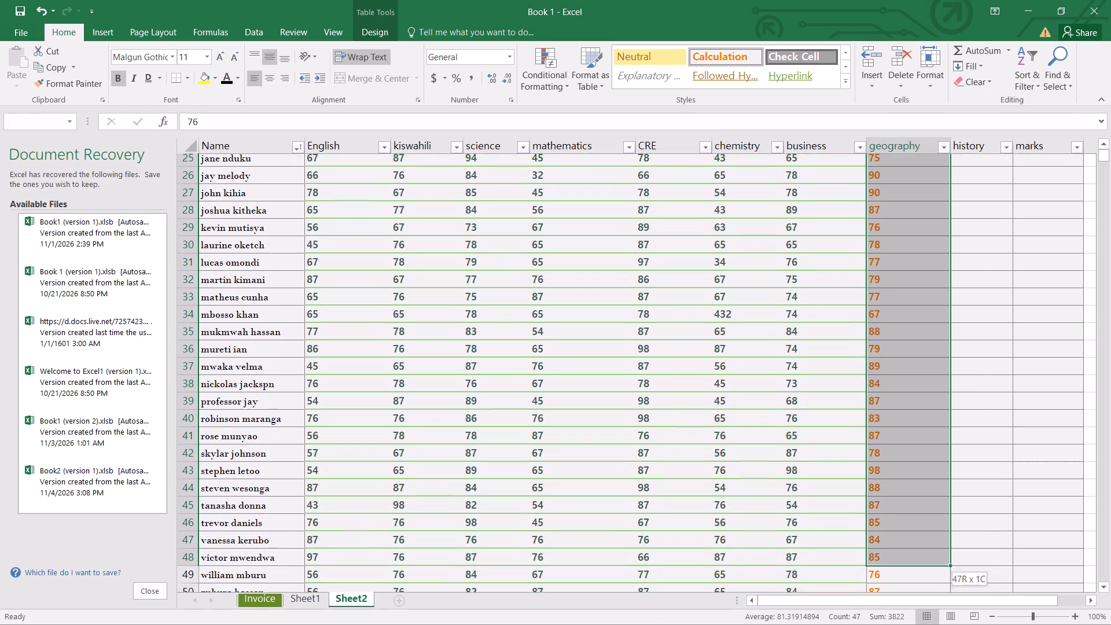
drag(884, 595, 902, 534)
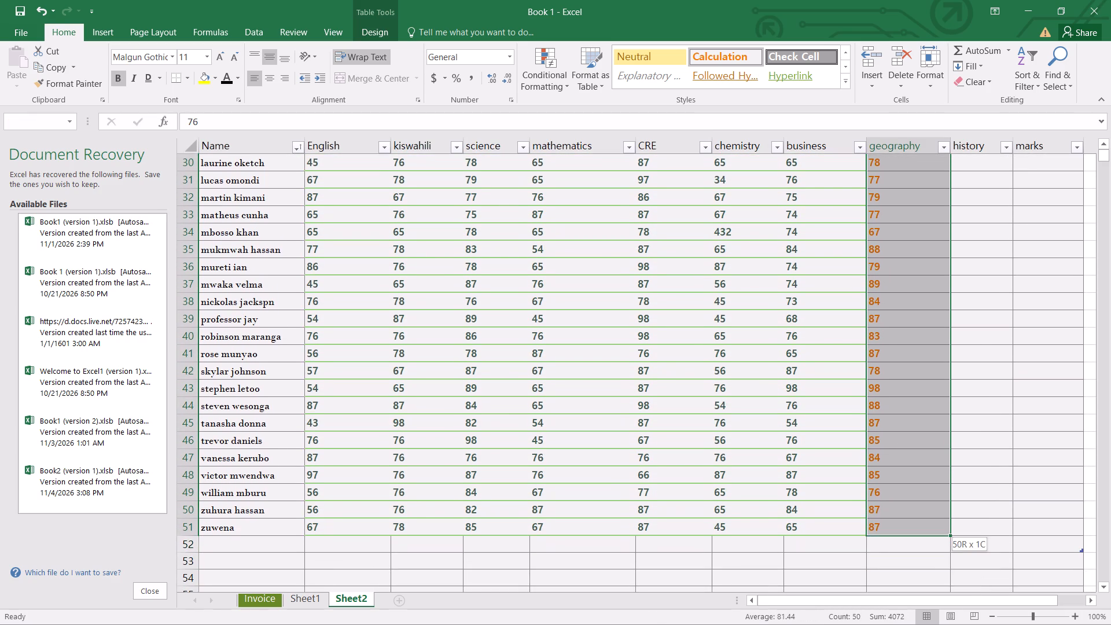
drag(902, 534, 903, 534)
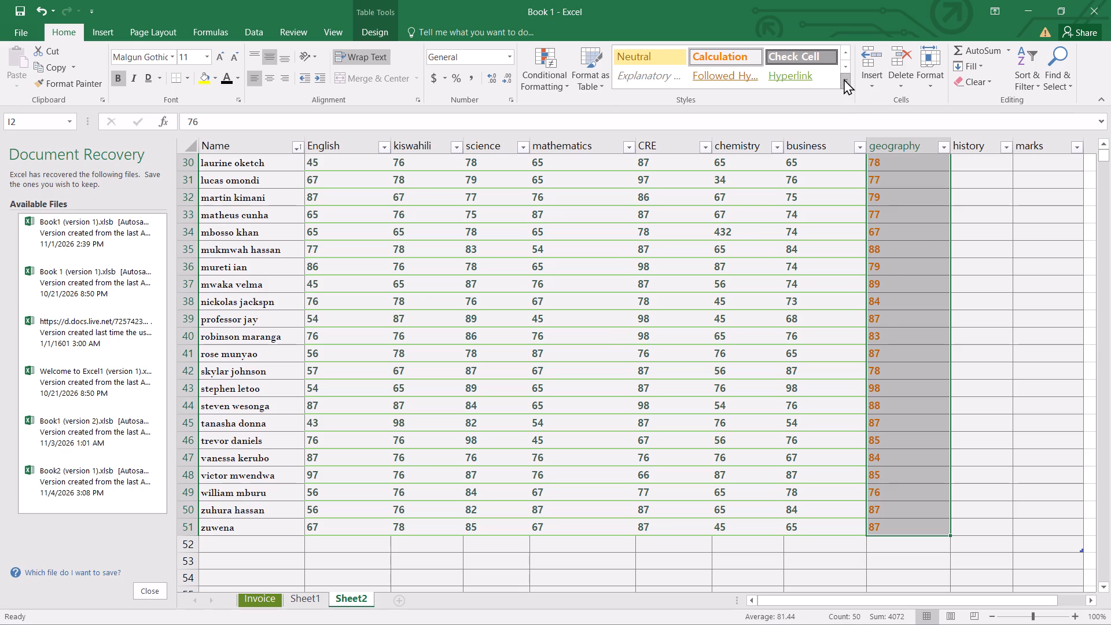
click(844, 79)
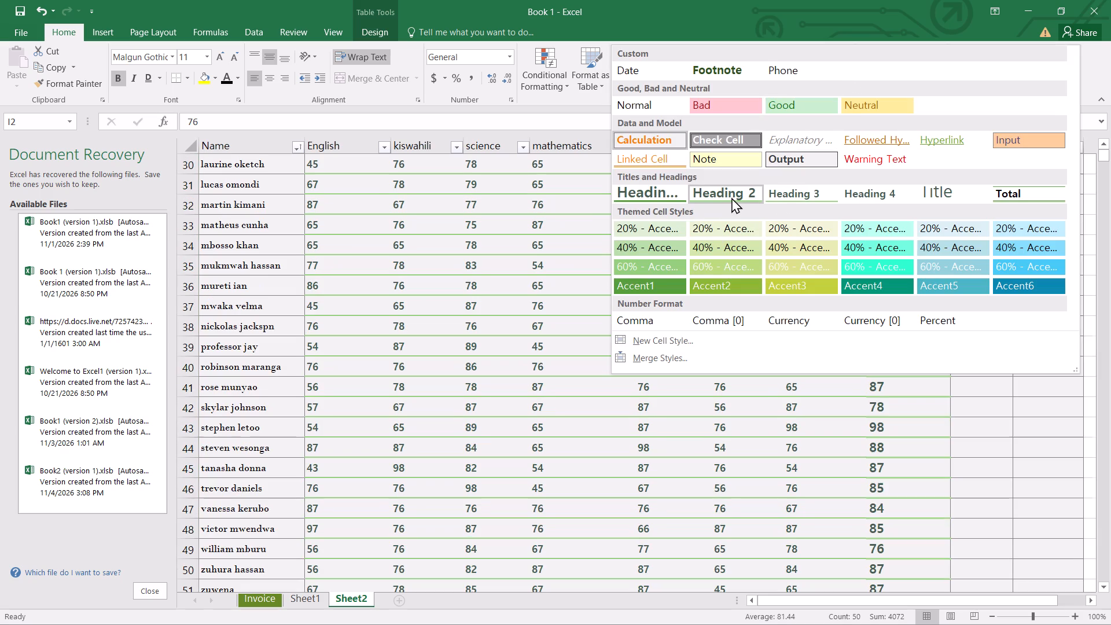
click(787, 192)
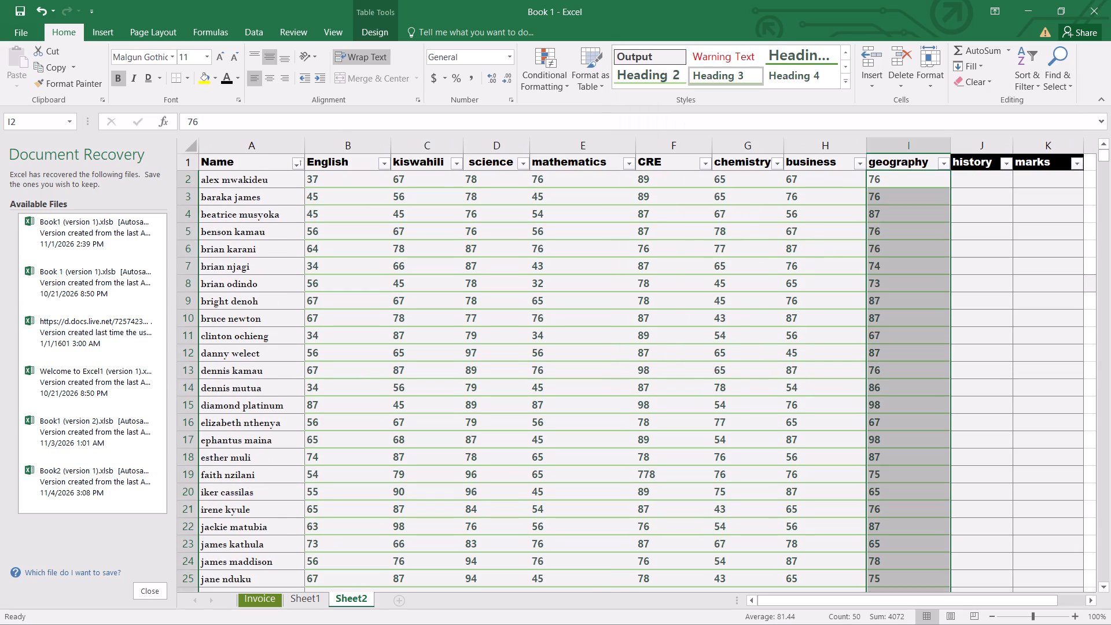
Select cell J2, the first mark cell of the history column.
click(990, 182)
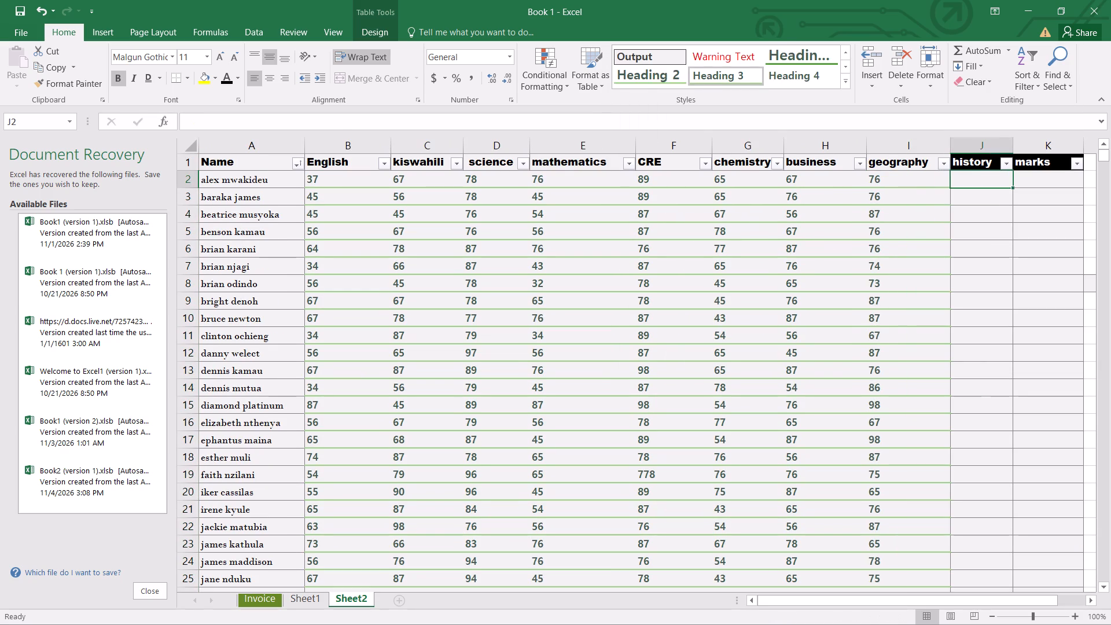
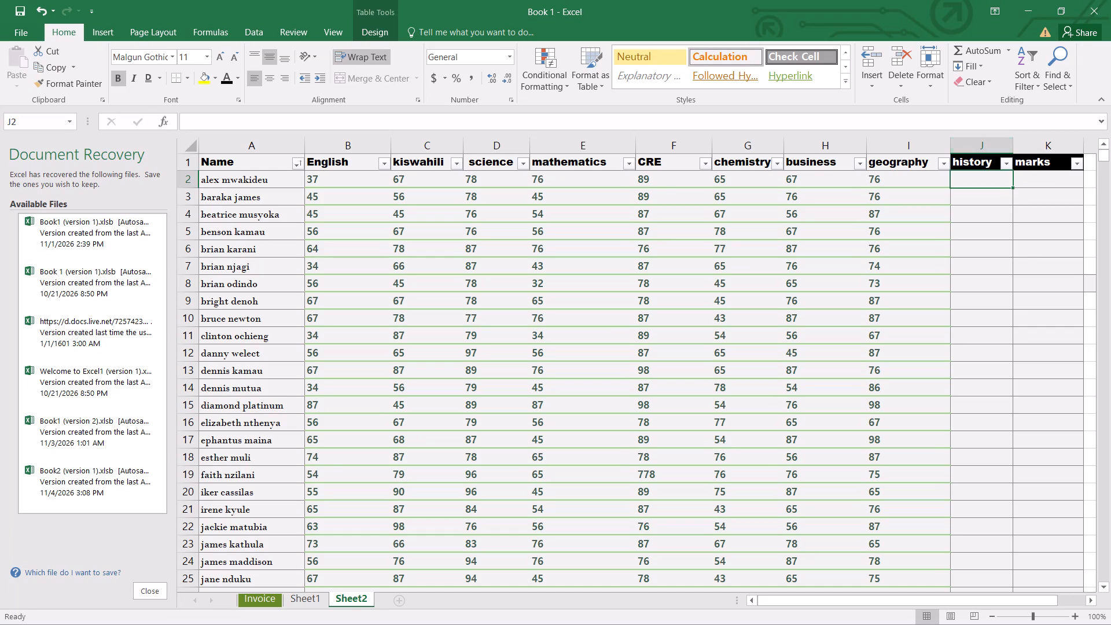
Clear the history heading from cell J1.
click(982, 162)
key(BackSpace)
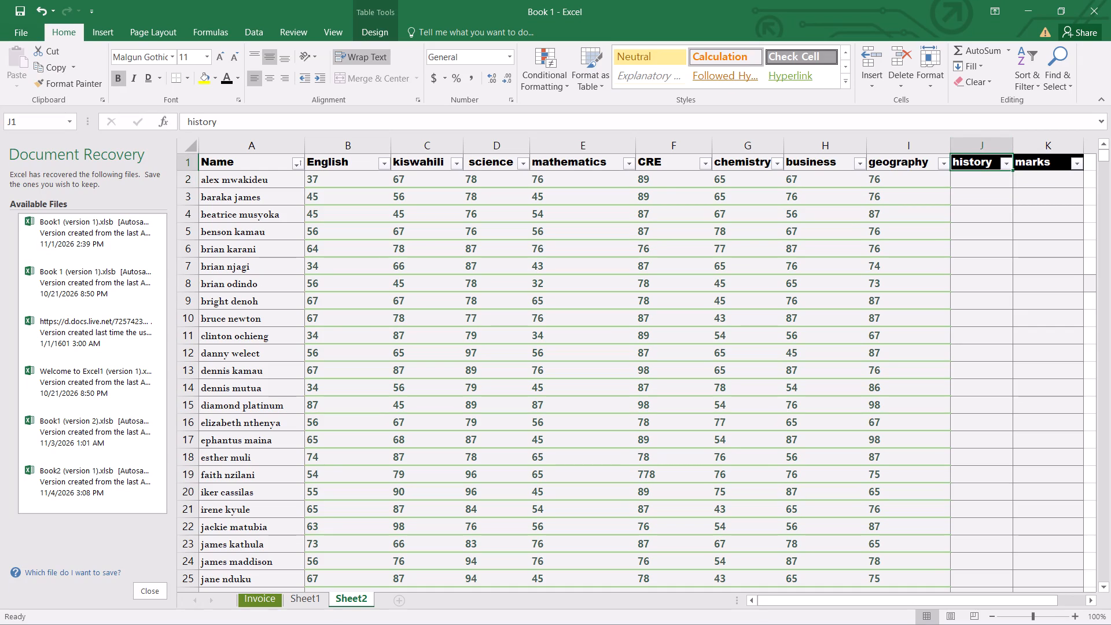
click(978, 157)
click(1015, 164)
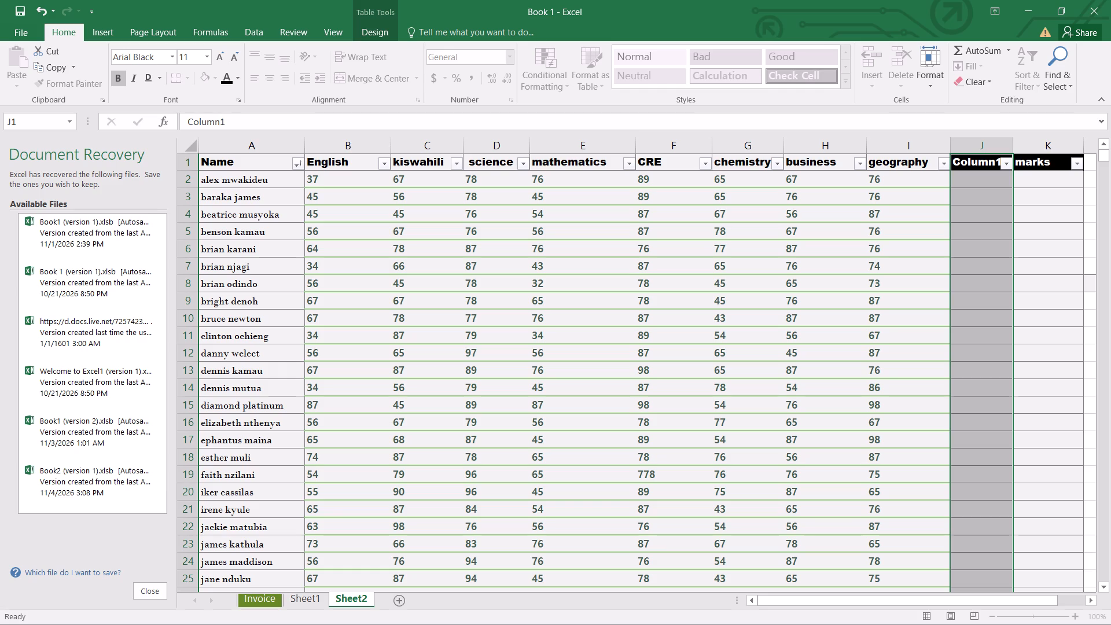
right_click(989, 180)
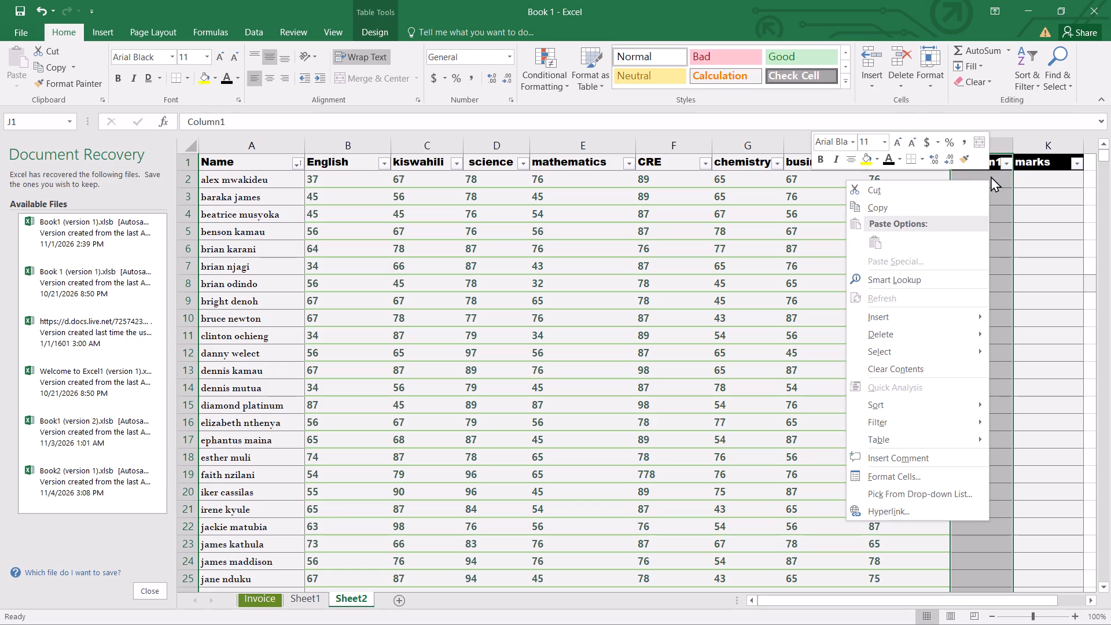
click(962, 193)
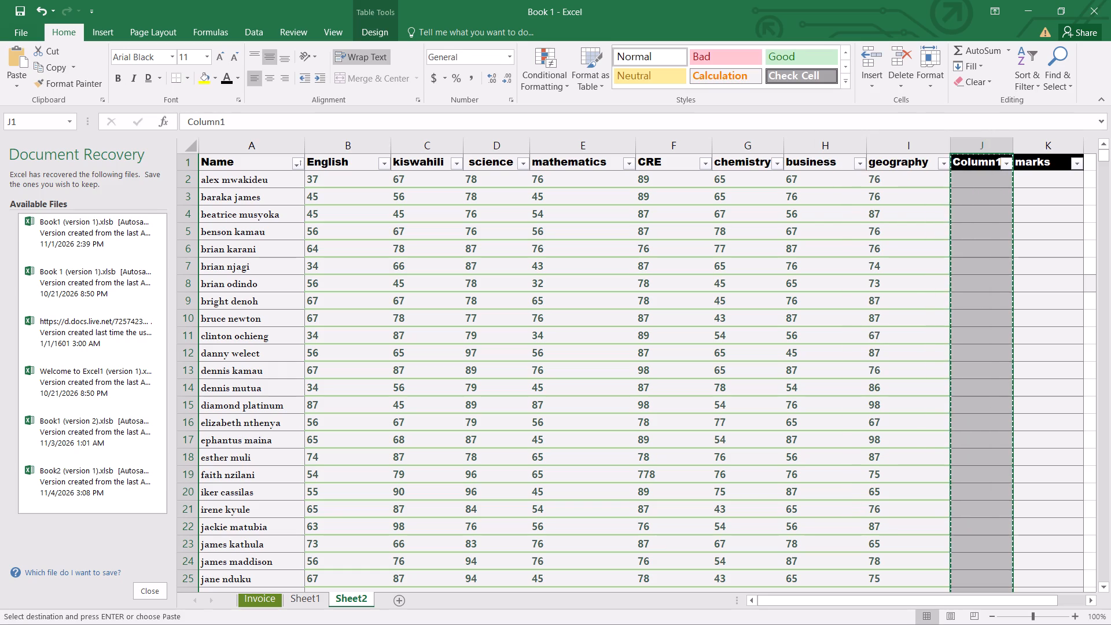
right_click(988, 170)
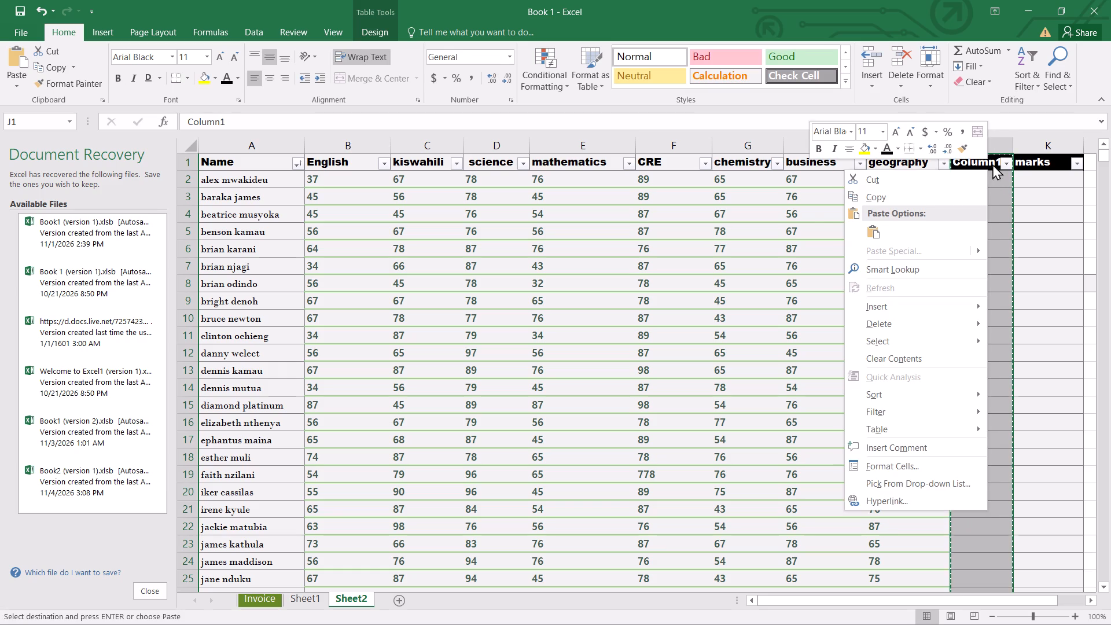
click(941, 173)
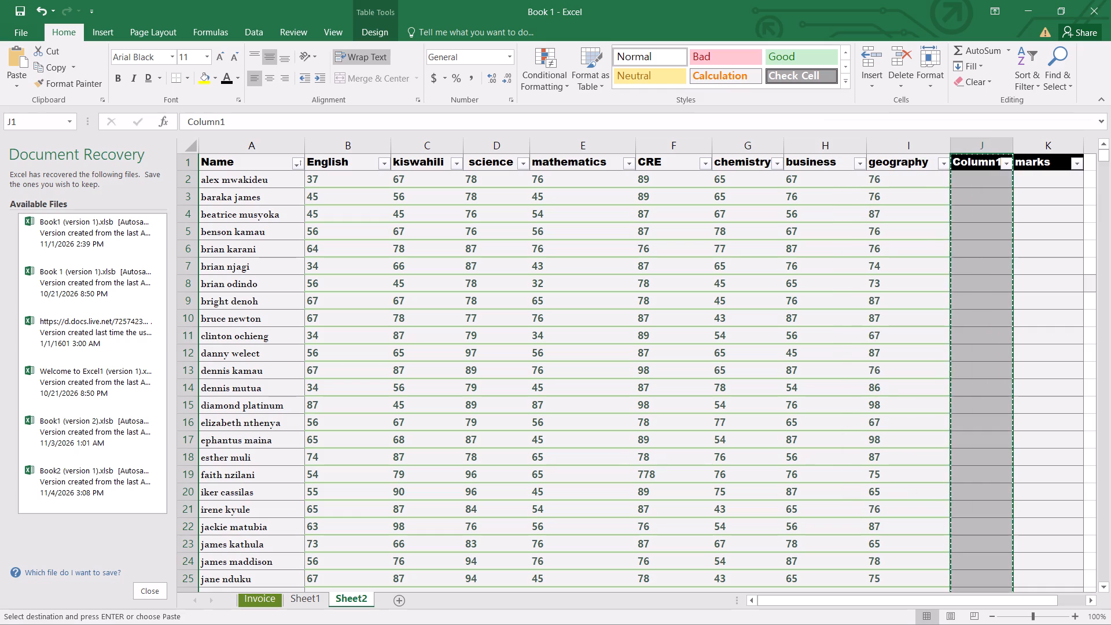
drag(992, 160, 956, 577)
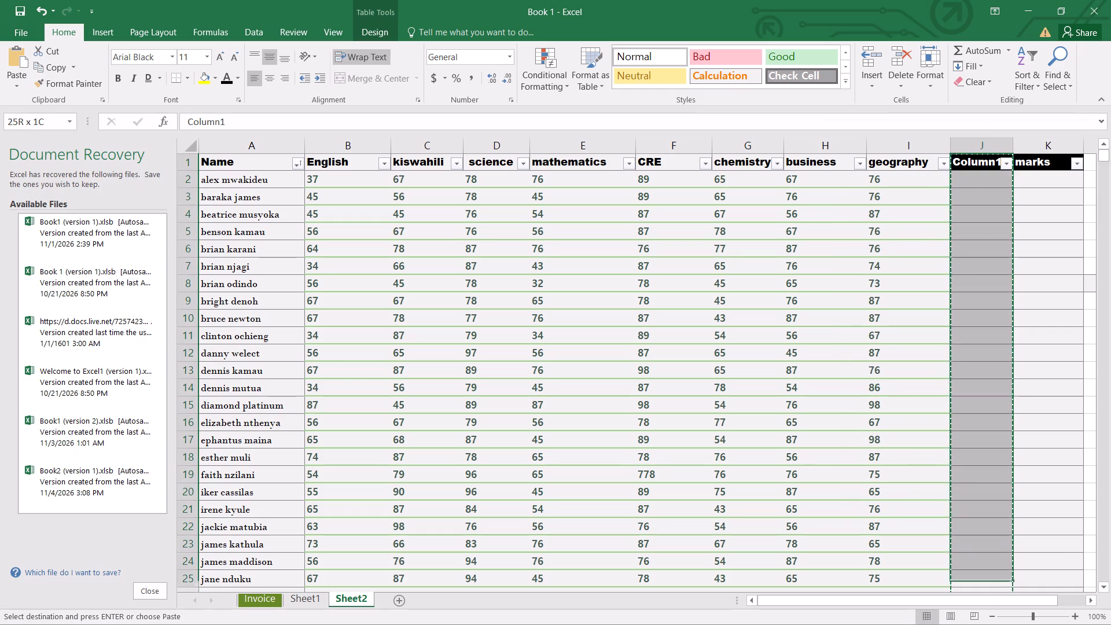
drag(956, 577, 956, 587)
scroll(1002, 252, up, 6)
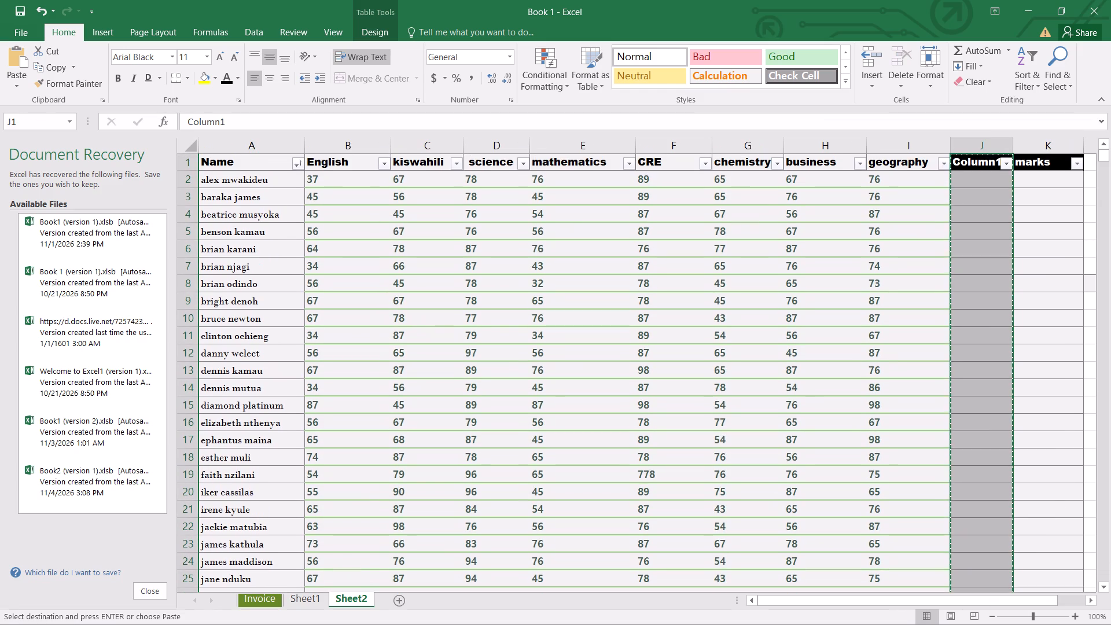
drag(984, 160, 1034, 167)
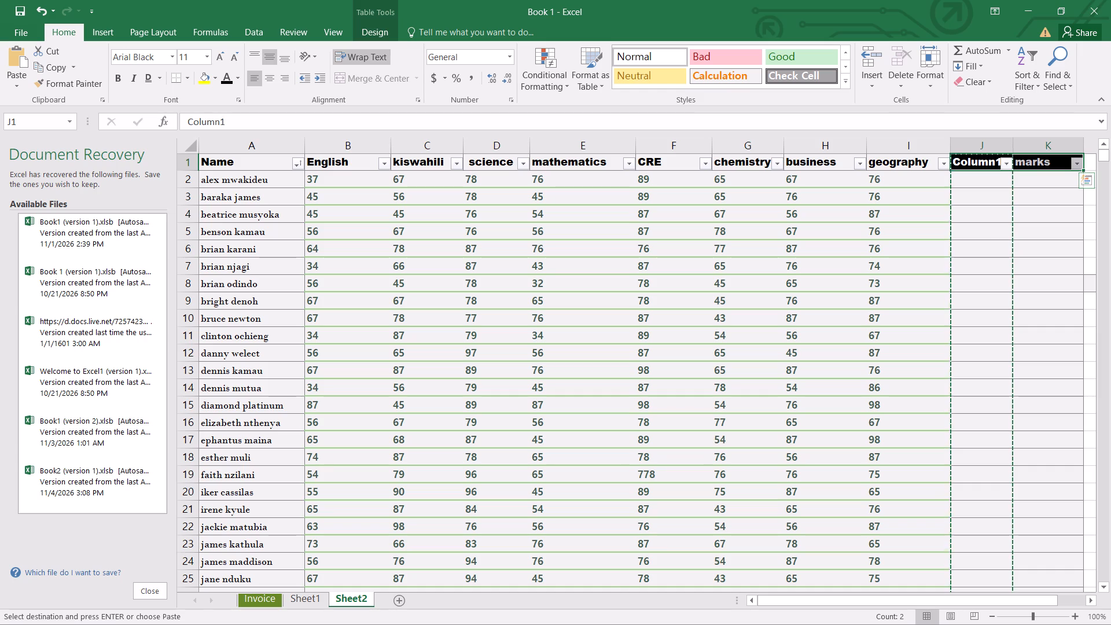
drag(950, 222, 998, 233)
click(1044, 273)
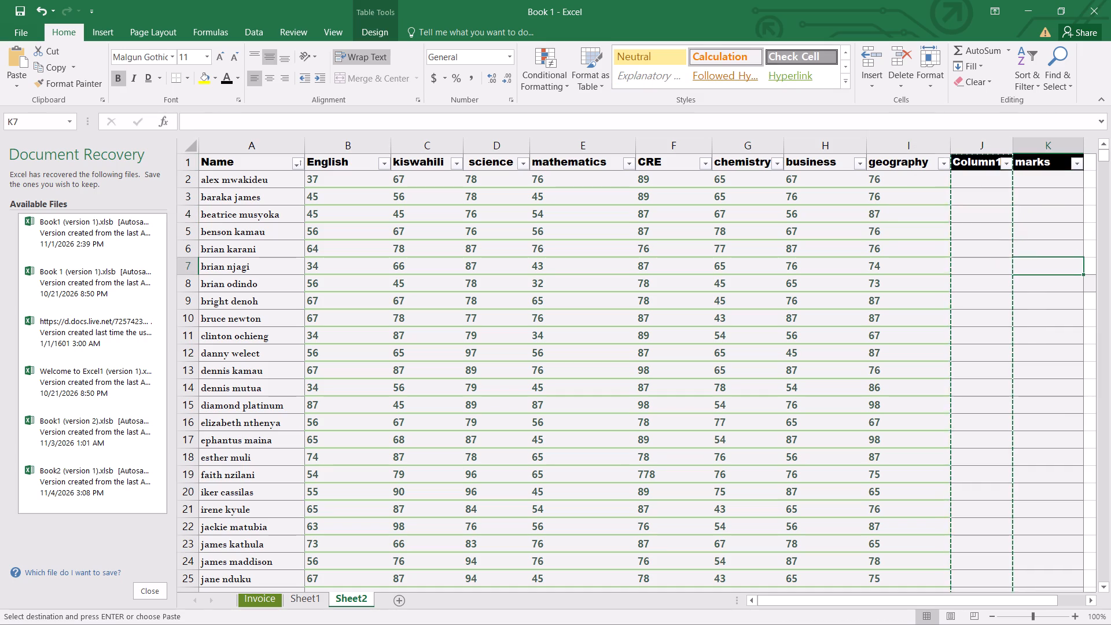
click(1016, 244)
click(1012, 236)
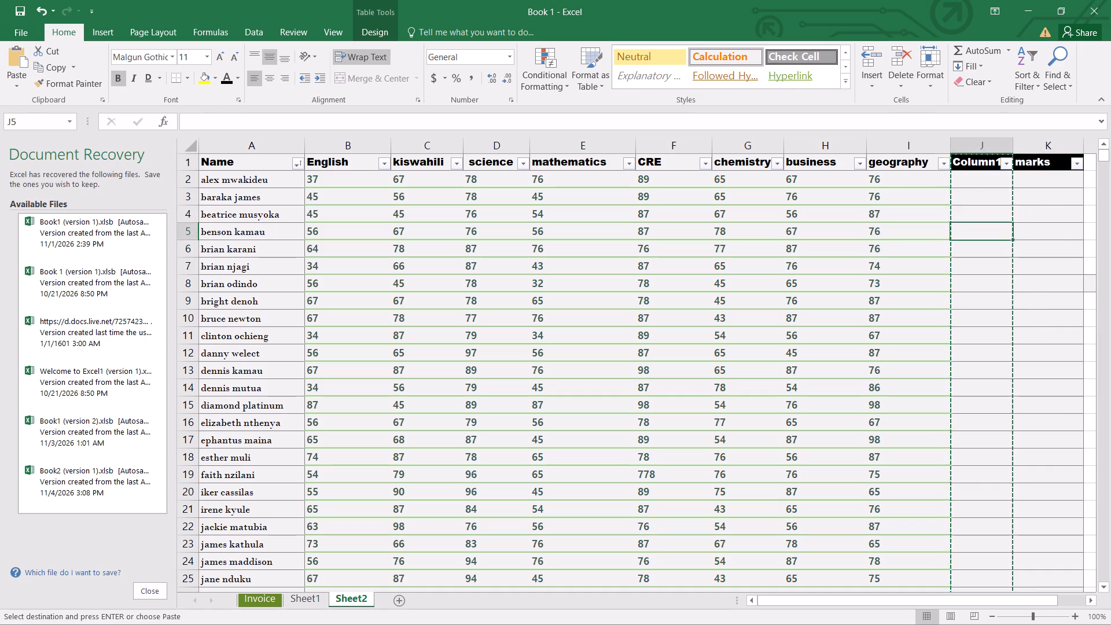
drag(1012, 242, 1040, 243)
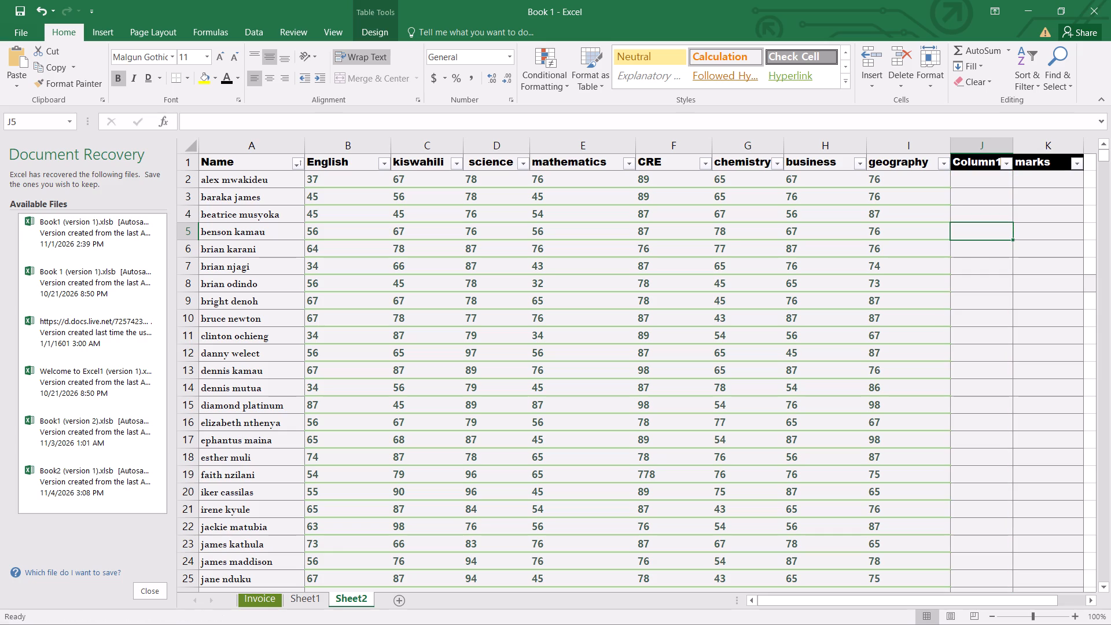
Widen column J slightly so that the whole heading in J1 fits beside its filter arrow.
click(976, 163)
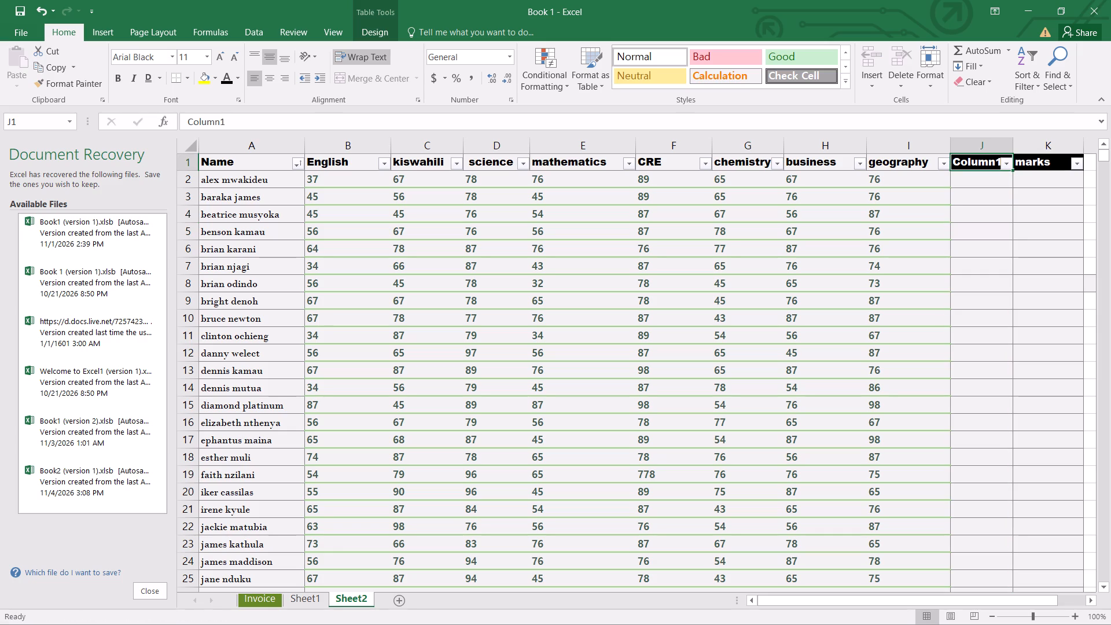
drag(1013, 153, 1027, 152)
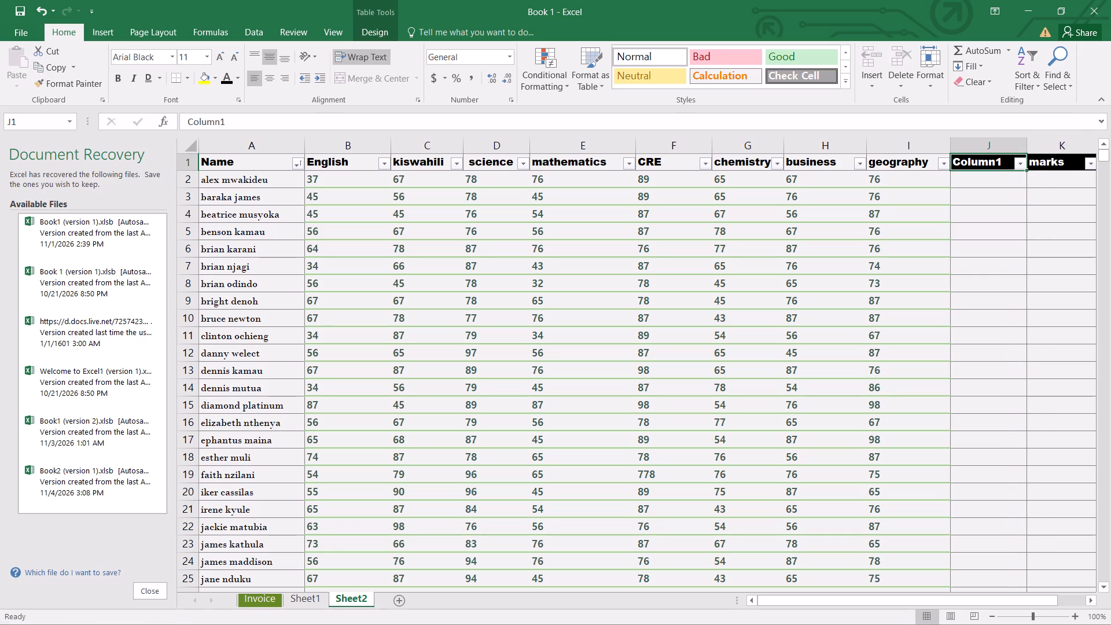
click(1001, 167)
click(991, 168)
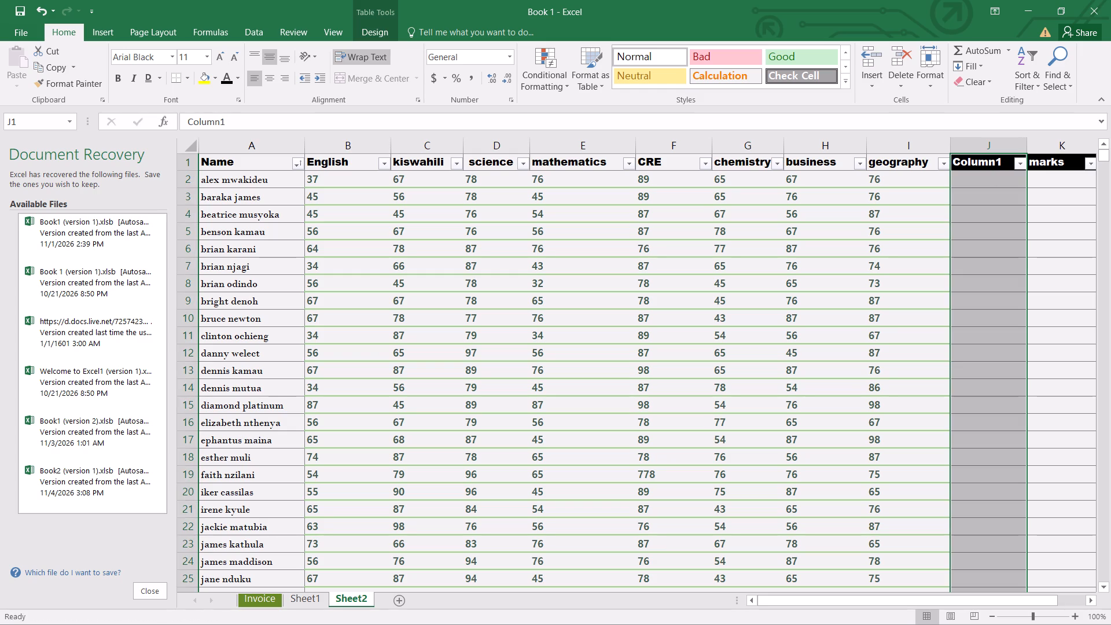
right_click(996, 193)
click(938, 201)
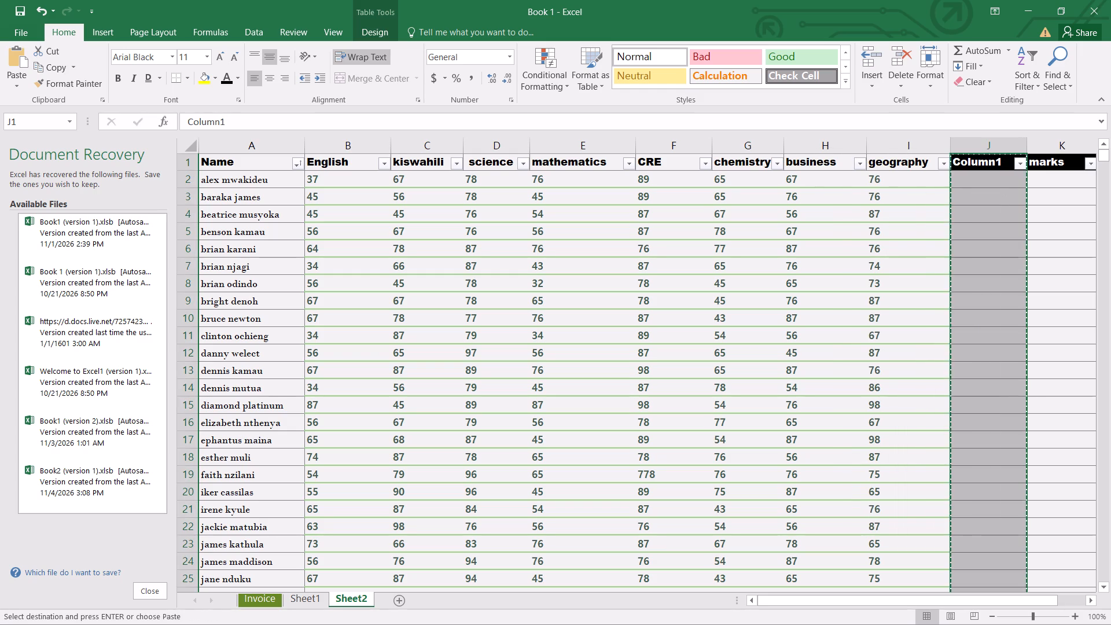
Rename the Column1 heading in cell J1 as marks.
click(989, 162)
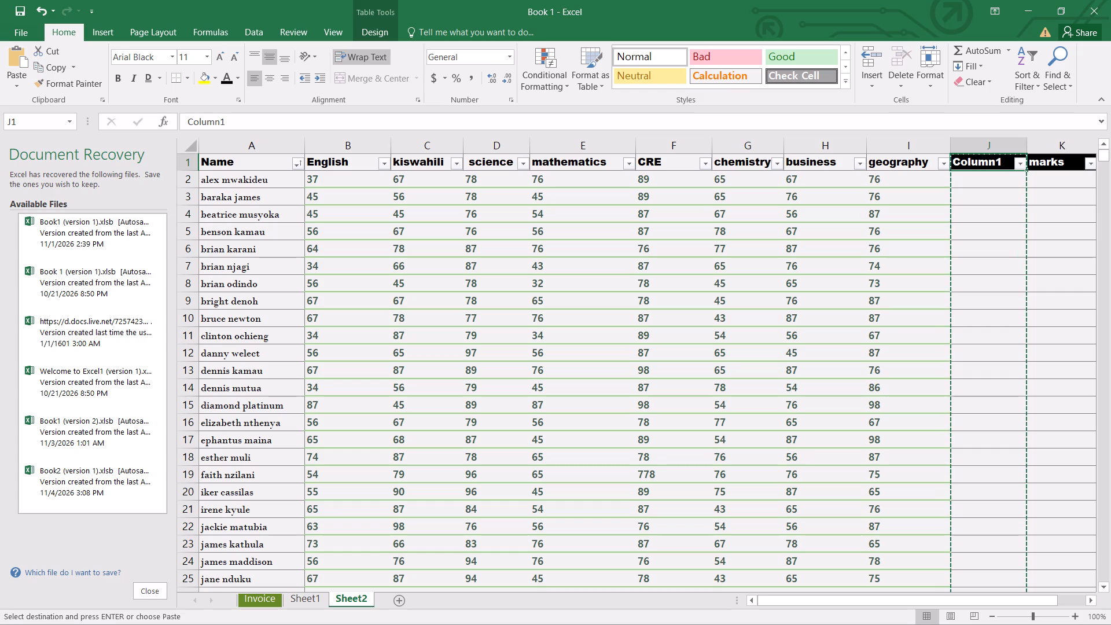
key(m)
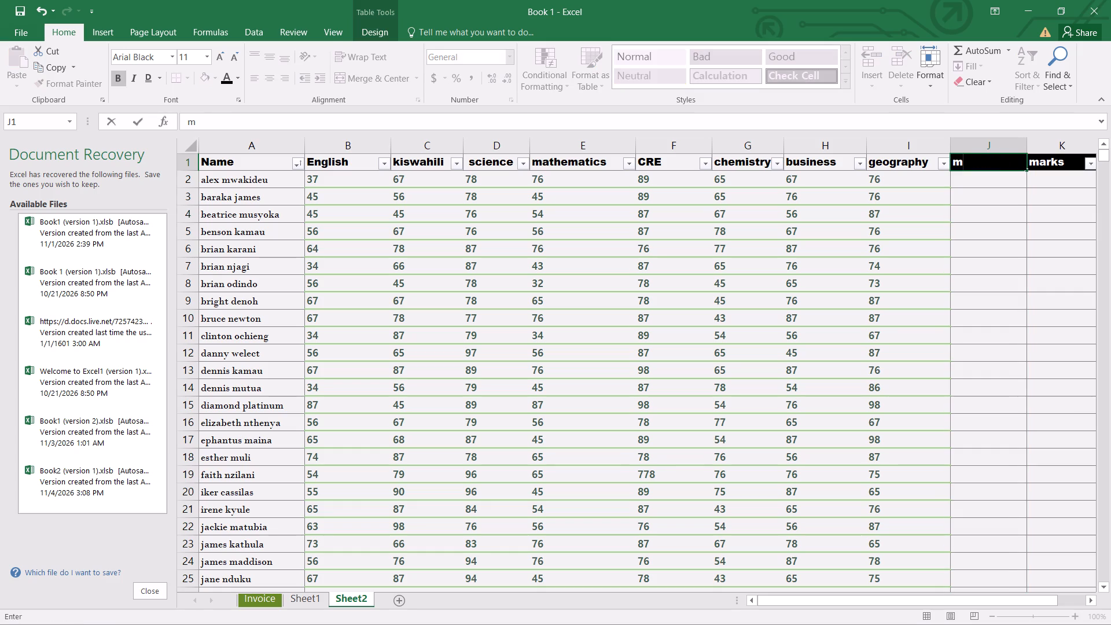
text(ark)
key(s)
Rename the heading in cell K1 as position.
click(1056, 163)
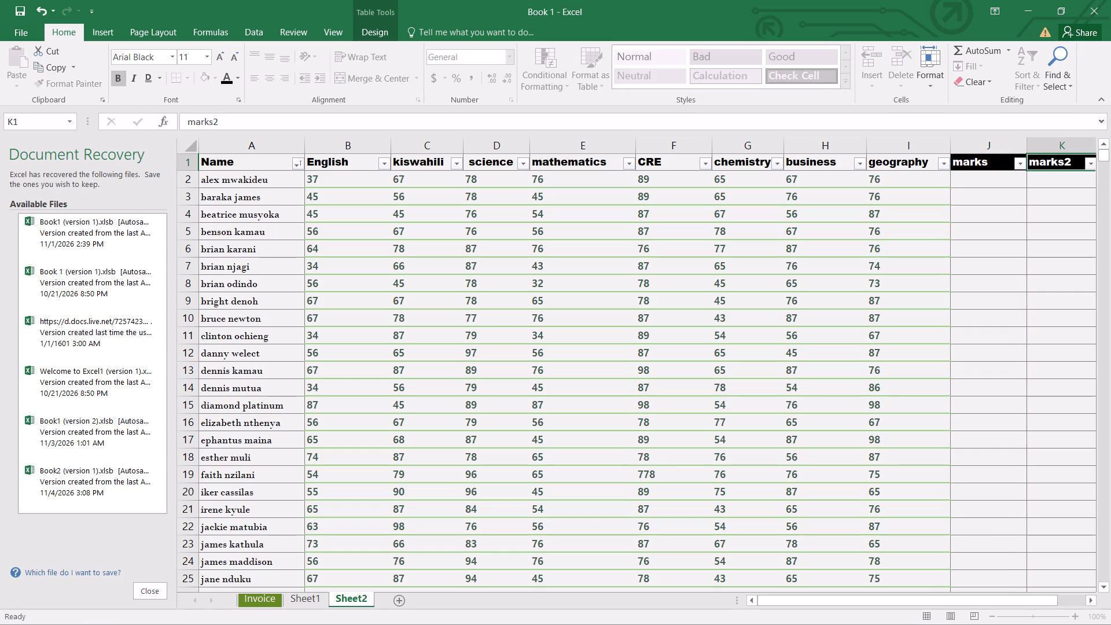
text(posi)
text(tion)
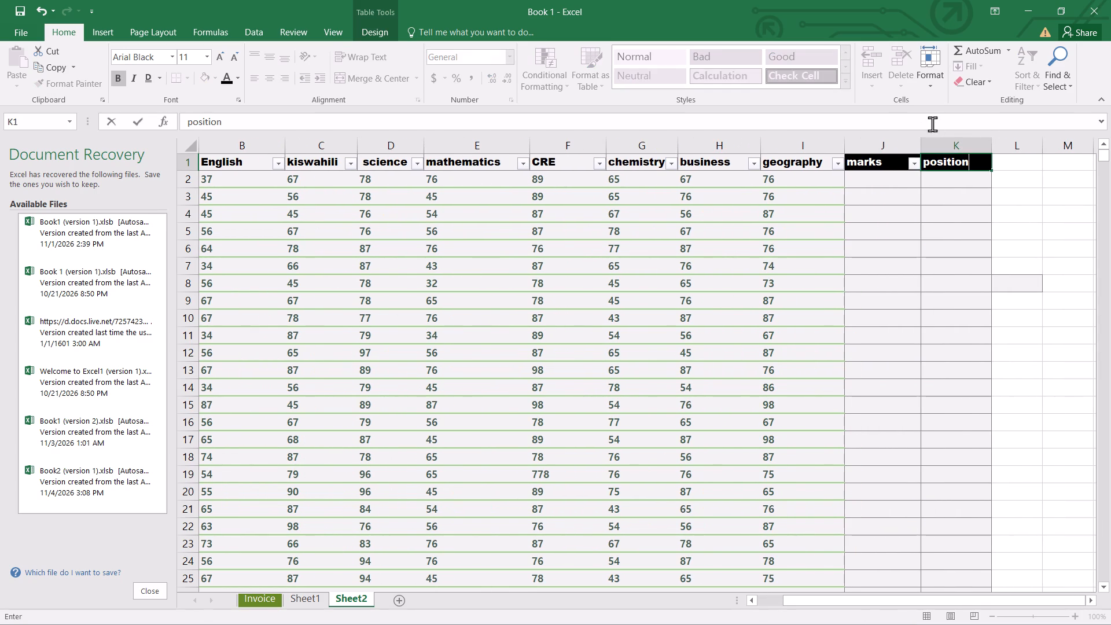
click(1073, 237)
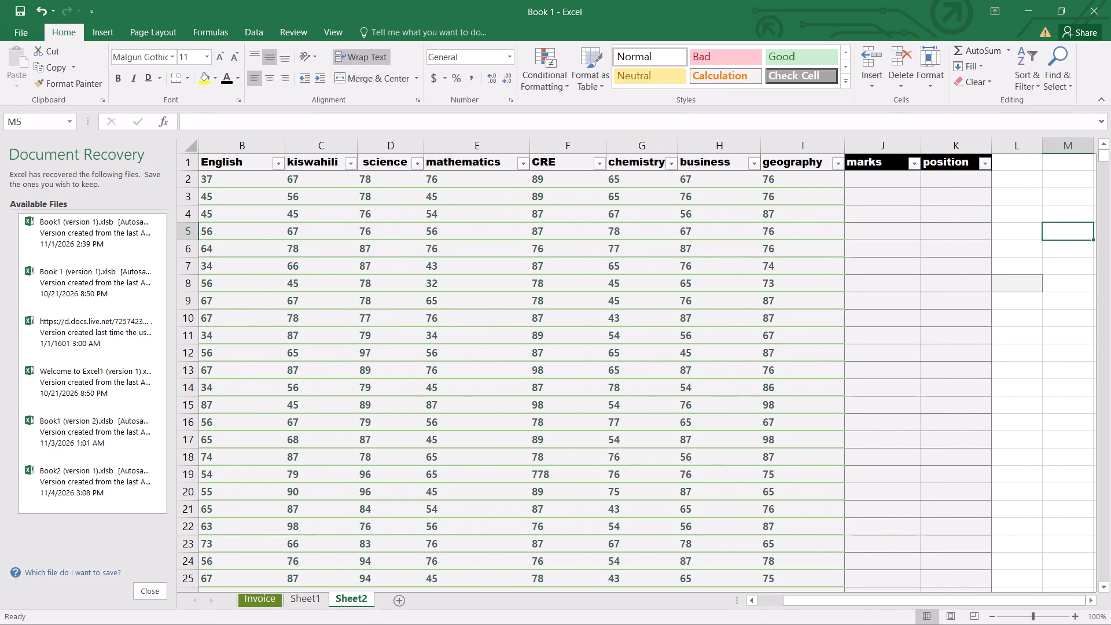
Select cell J2 under marks and switch the keyboard layout to Danish, leaving the cell empty.
click(869, 182)
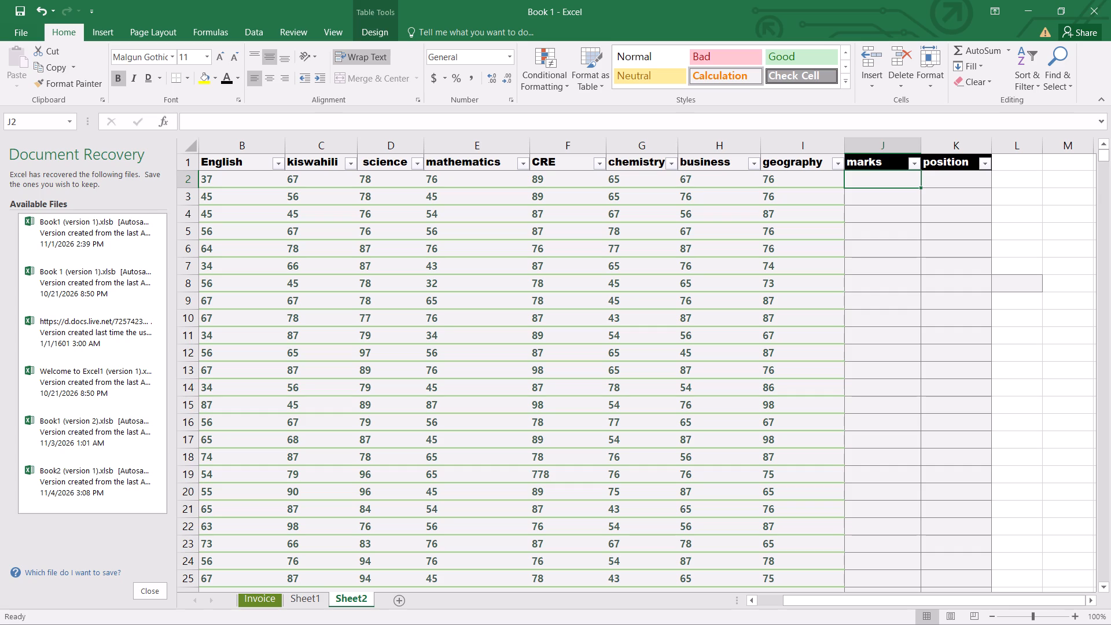
key(shift+parenright)
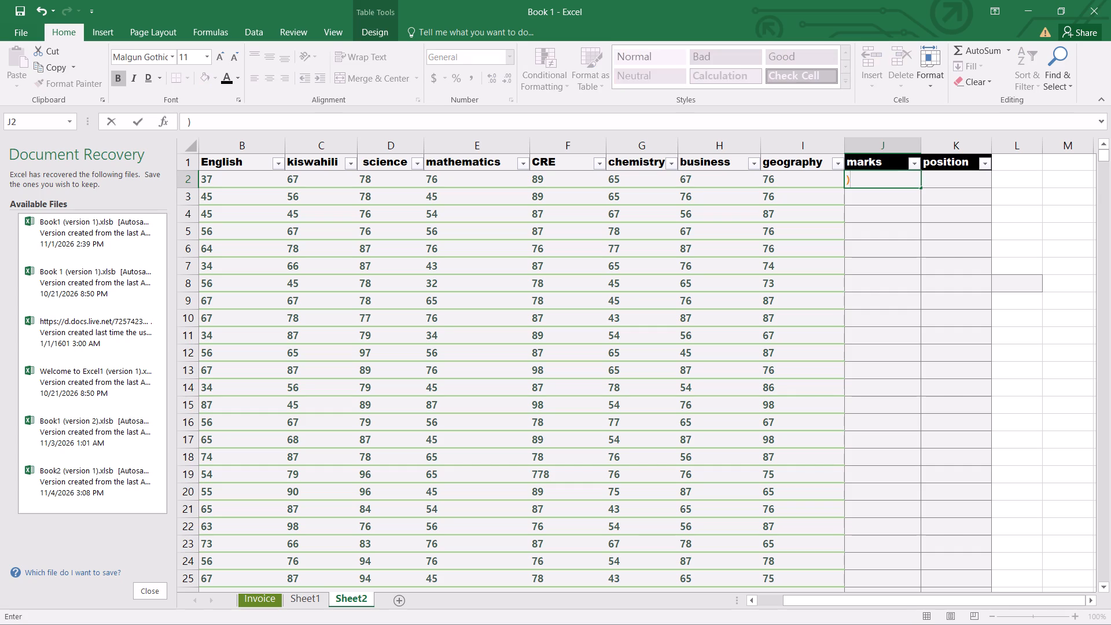
key(BackSpace)
click(972, 602)
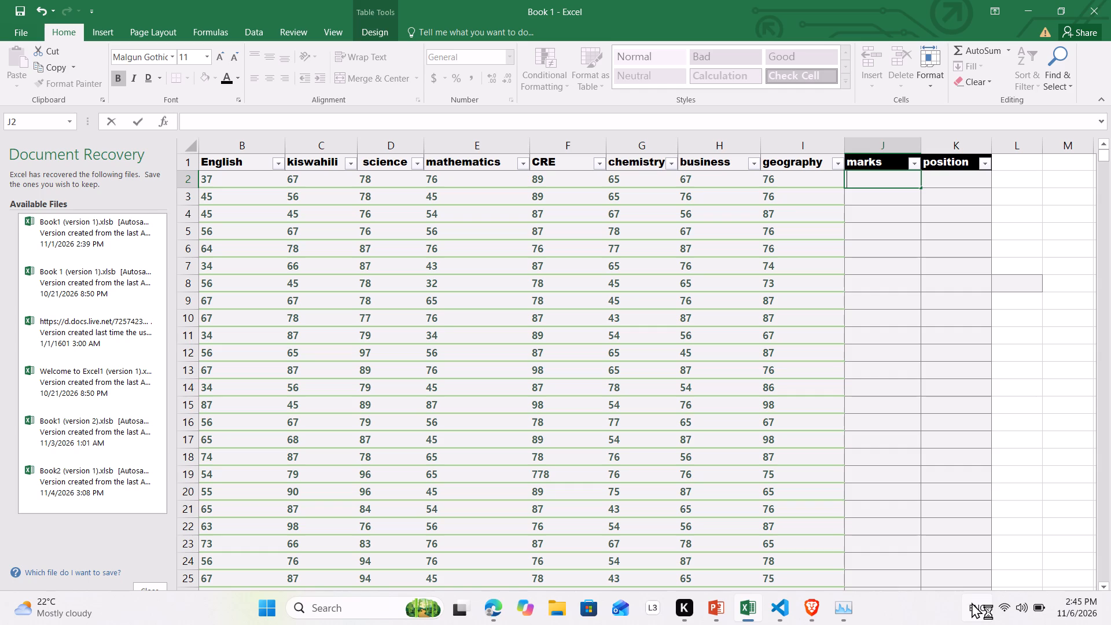
click(972, 606)
click(970, 608)
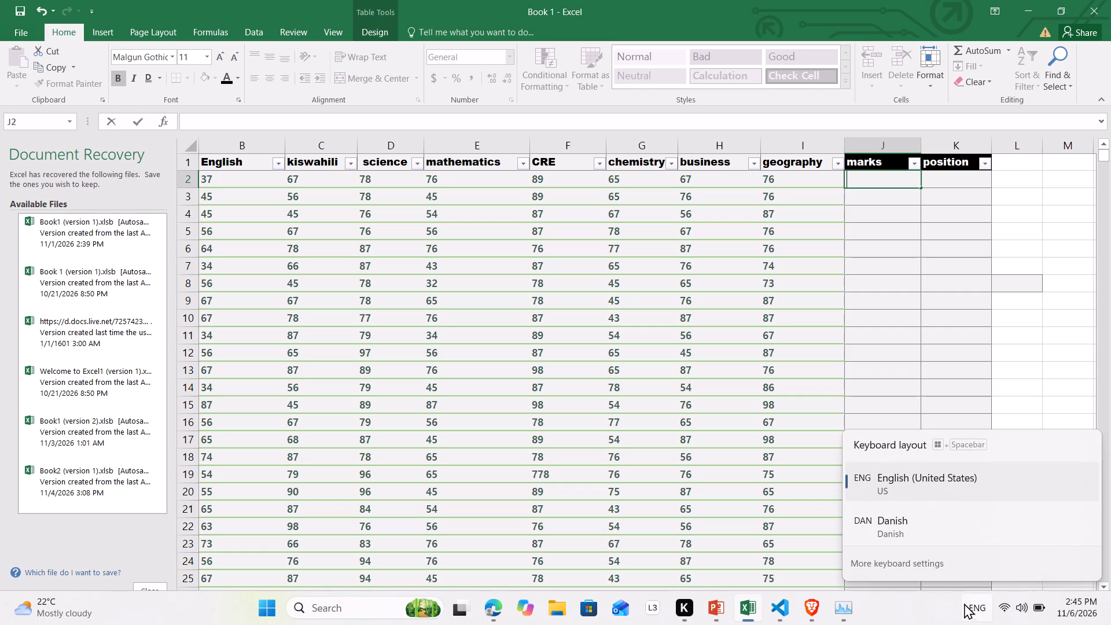
click(941, 527)
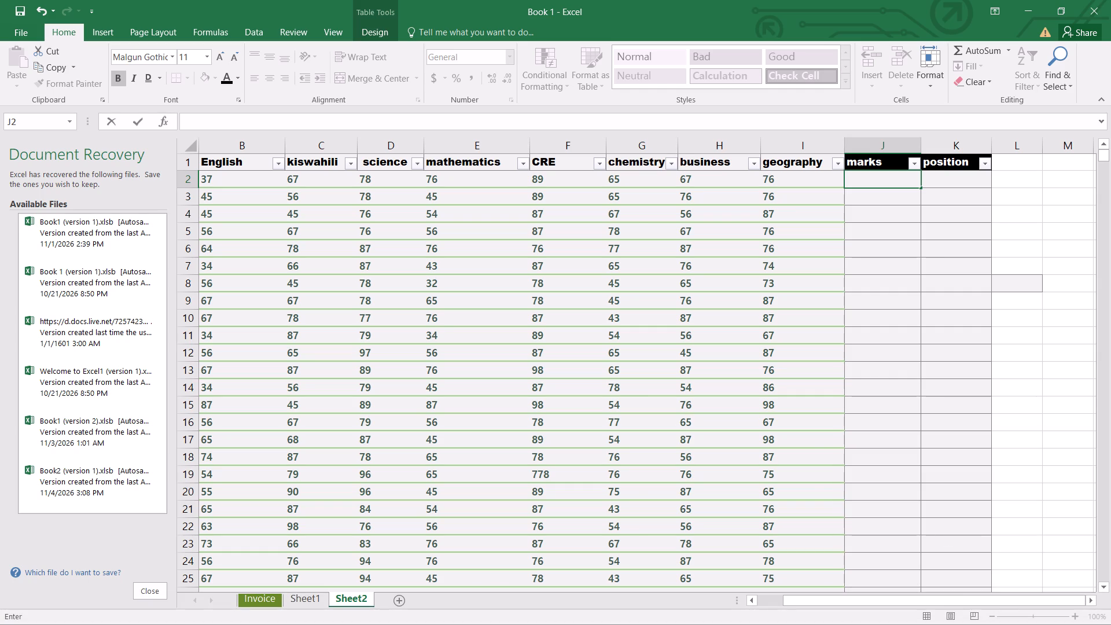
Fill the marks column from J2 with a formula adding English, kiswahili, science, mathematics, CRE, chemistry, business and geography marks.
key(shift+equal)
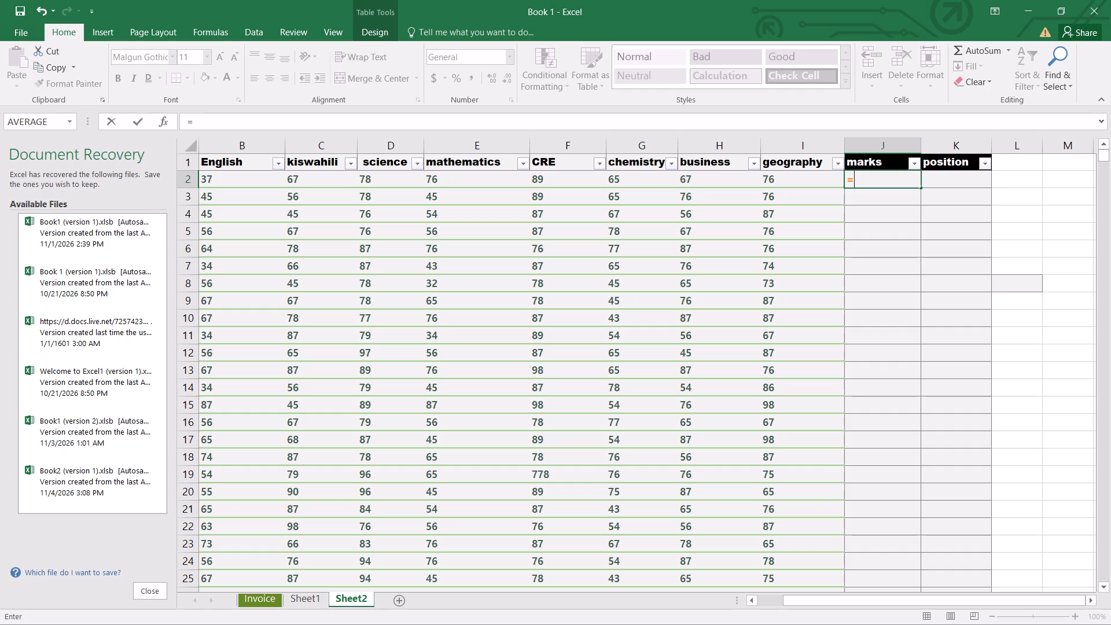
click(227, 182)
key(plus)
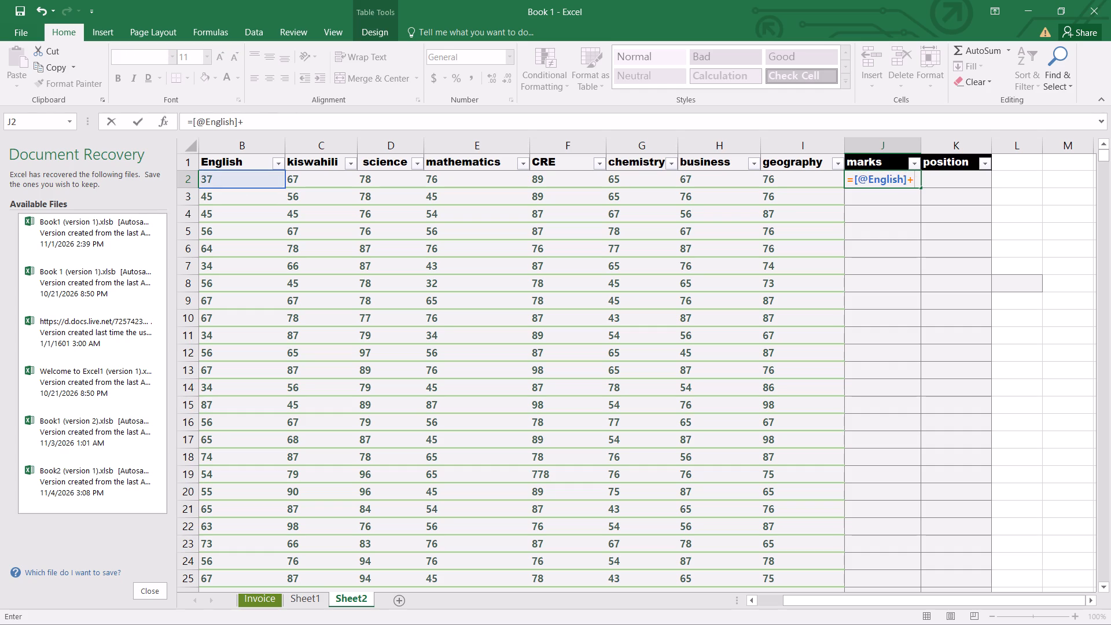
click(299, 179)
key(plus)
click(373, 181)
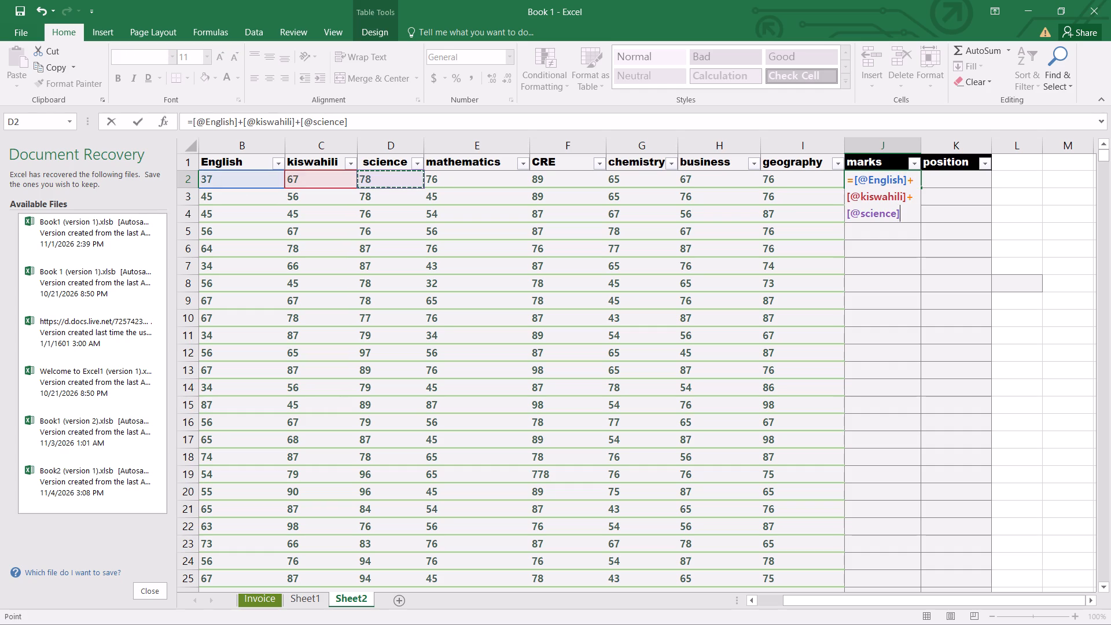
key(plus)
click(442, 178)
key(plus)
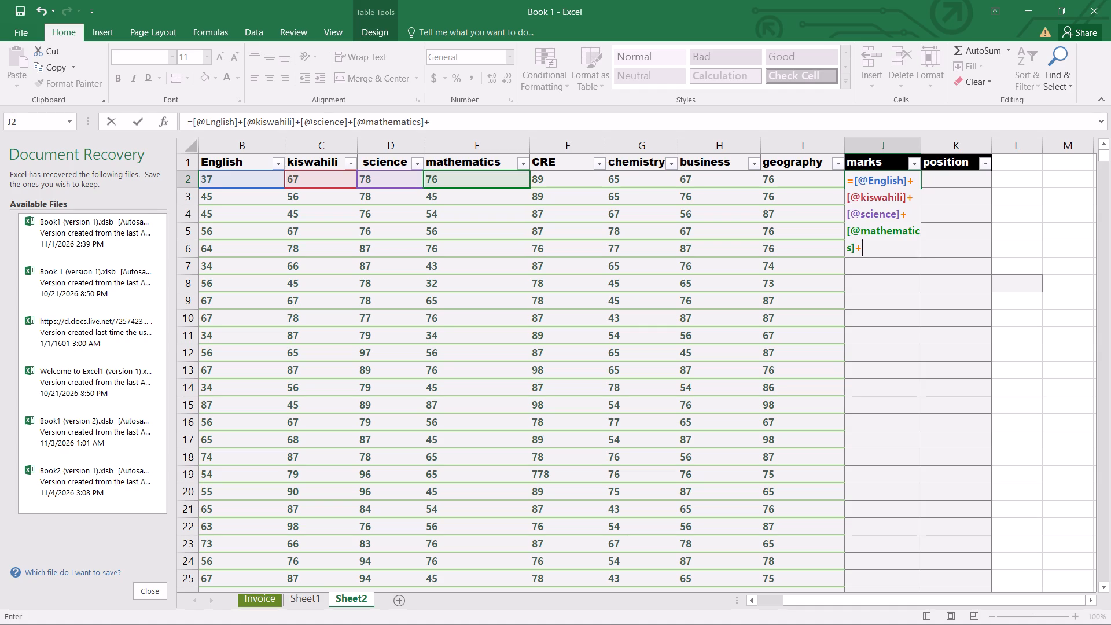
click(545, 179)
key(plus)
click(624, 176)
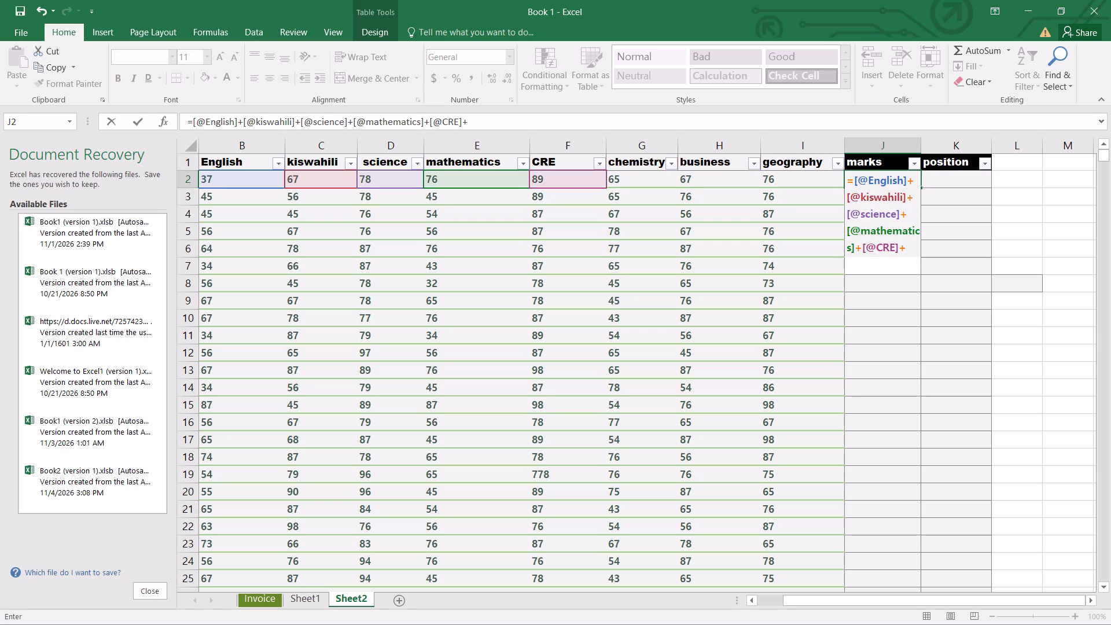
key(plus)
click(692, 177)
key(plus)
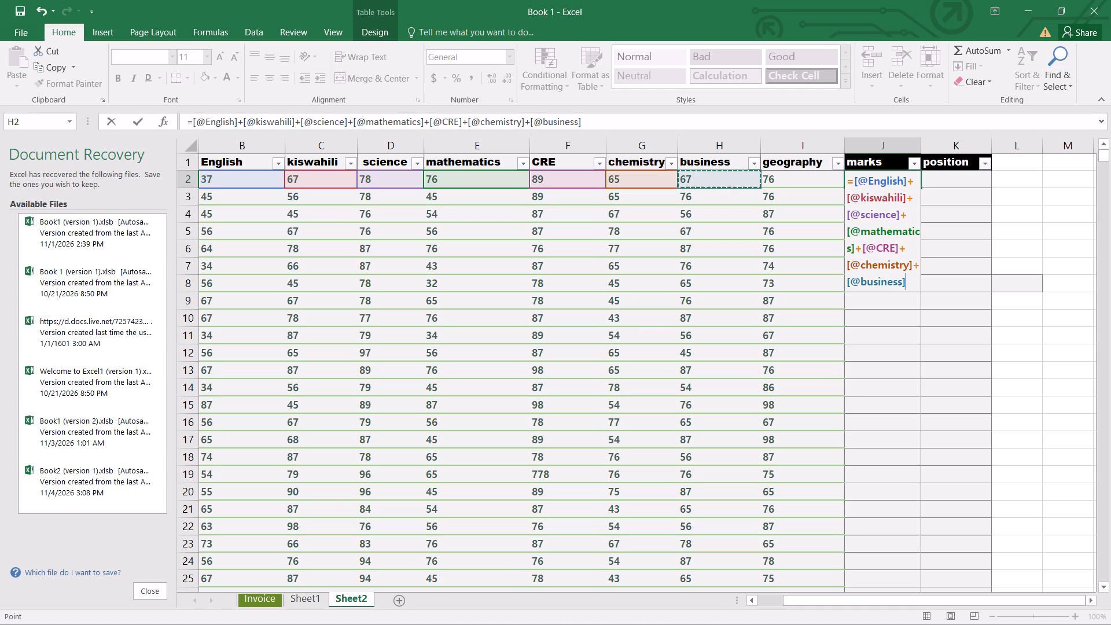
click(782, 179)
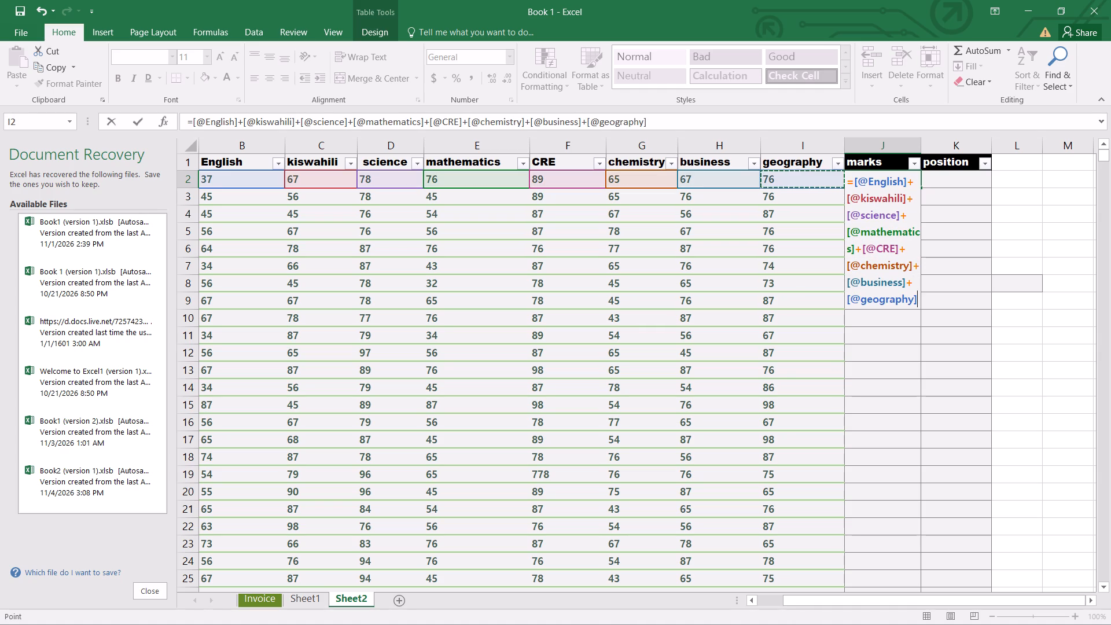
key(Return)
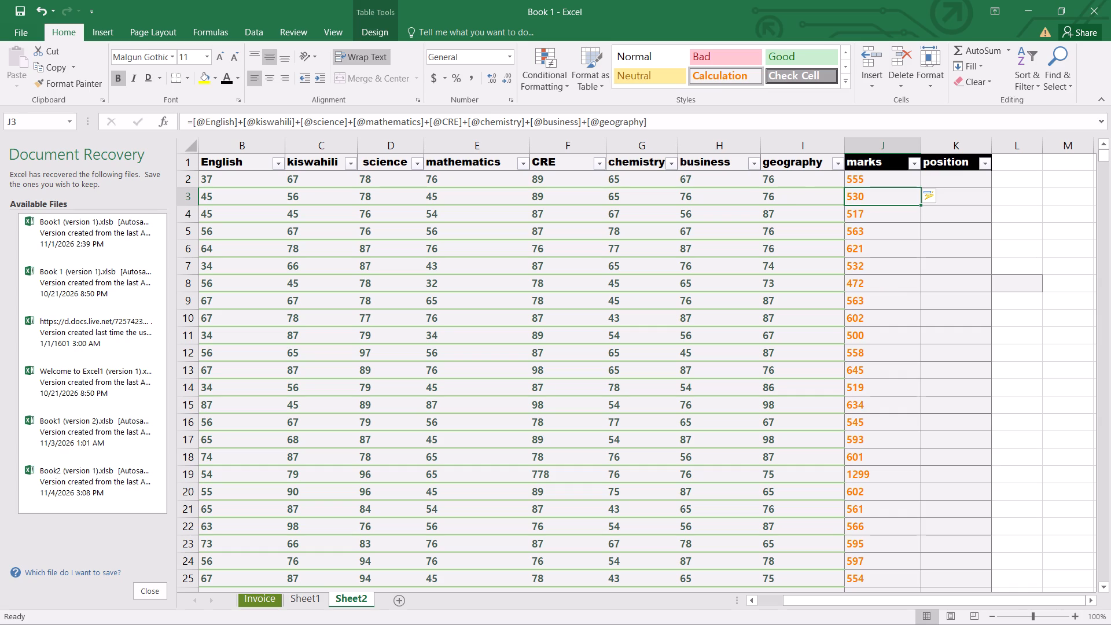
Sort the table by the position column from A to Z.
click(799, 181)
click(274, 182)
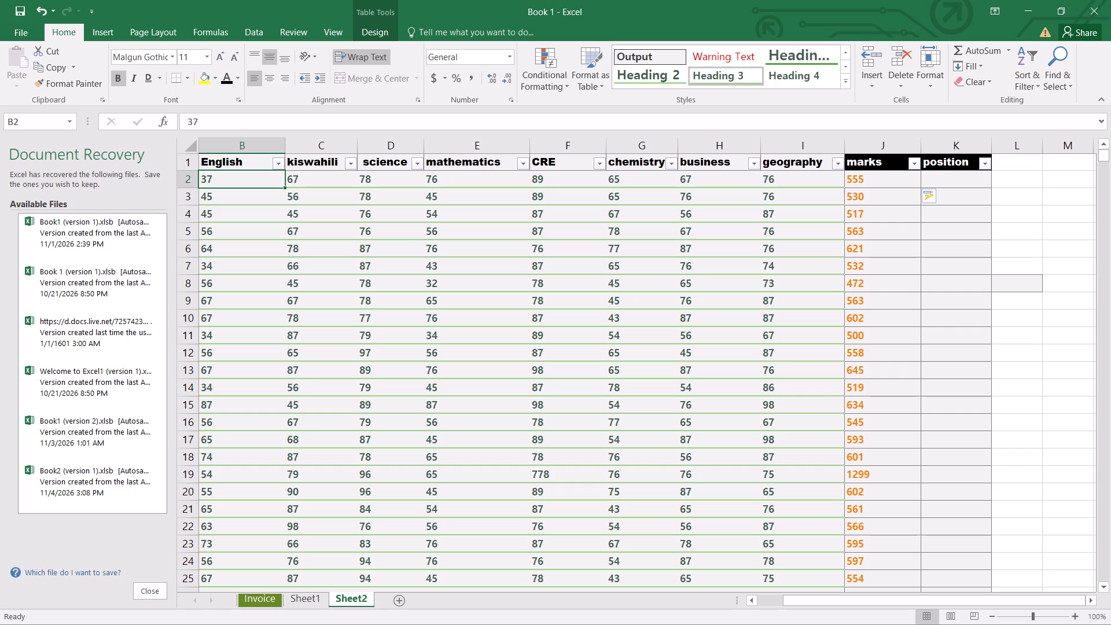
click(987, 164)
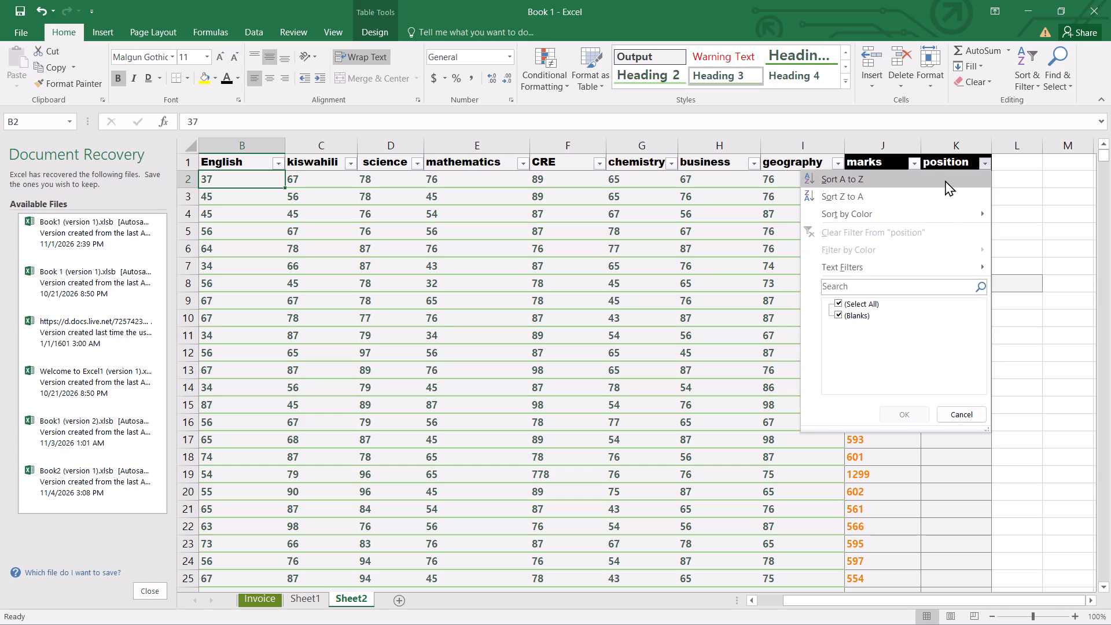
click(945, 180)
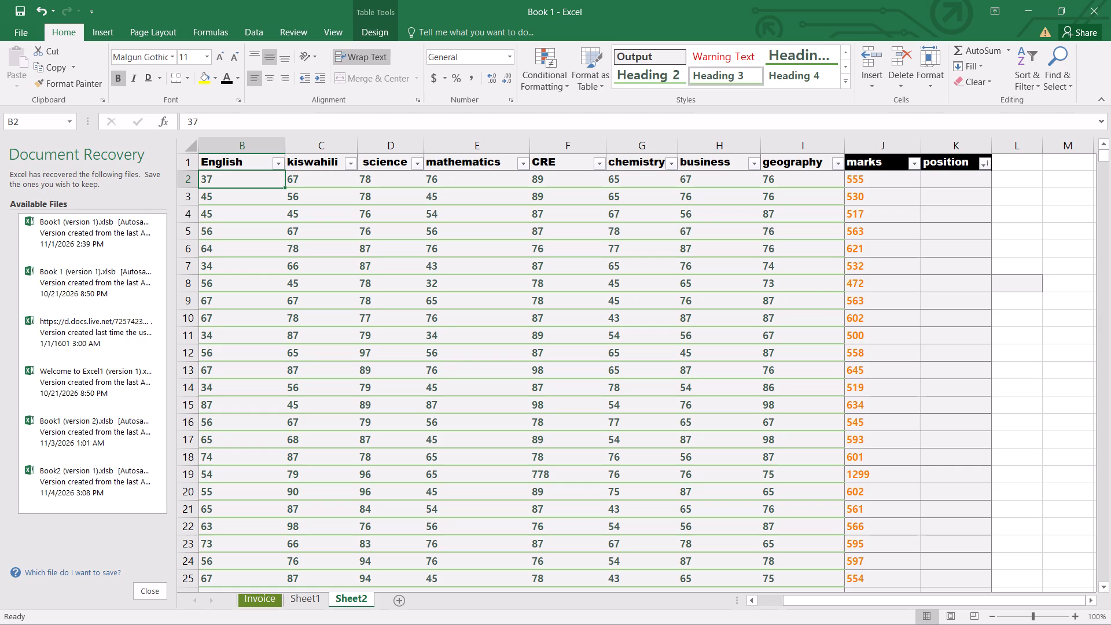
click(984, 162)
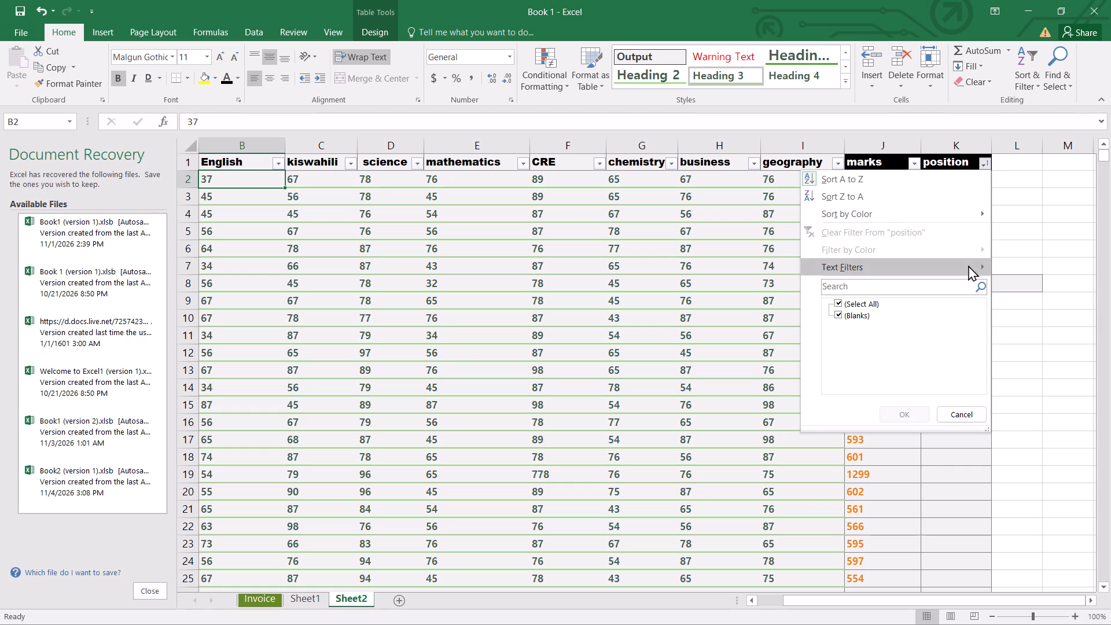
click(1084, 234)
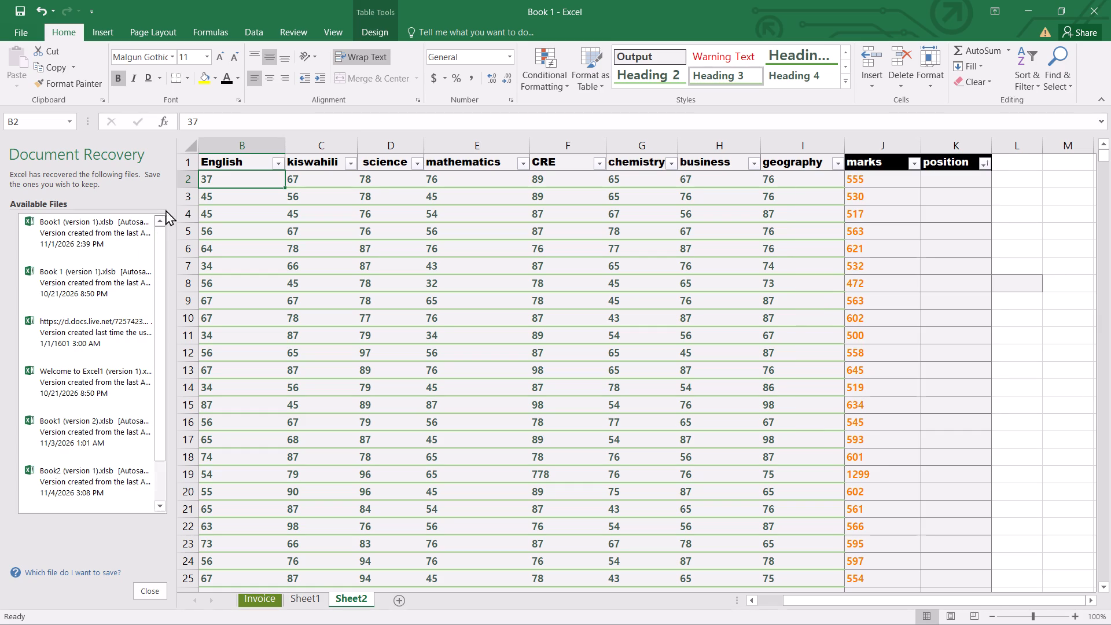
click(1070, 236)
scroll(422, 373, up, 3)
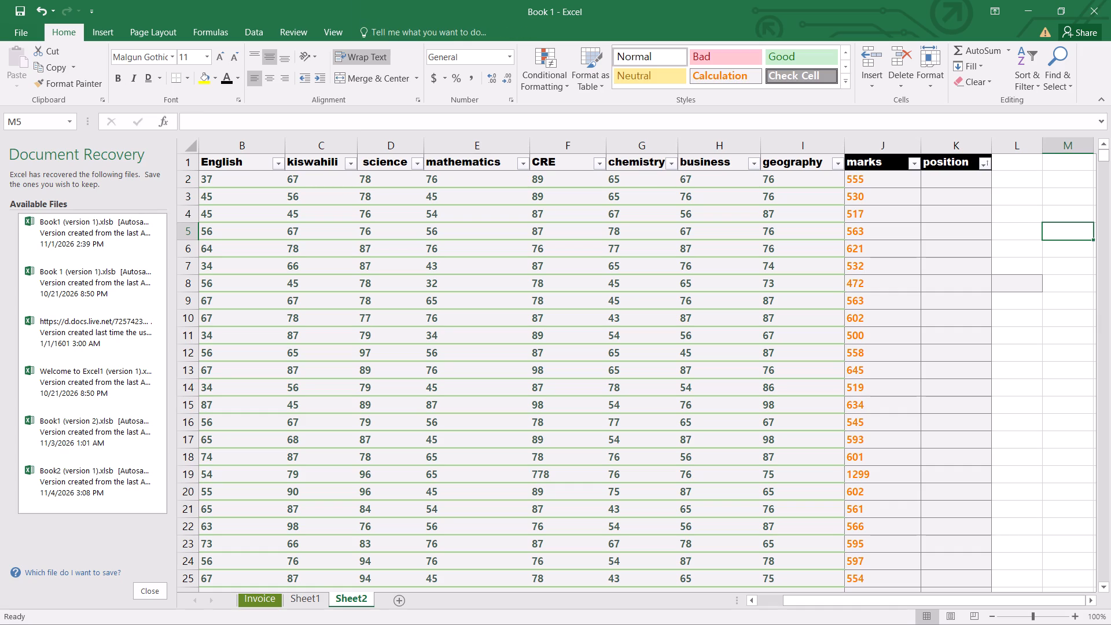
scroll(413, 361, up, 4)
Rename the mathematics heading in cell E1 as math.
click(501, 255)
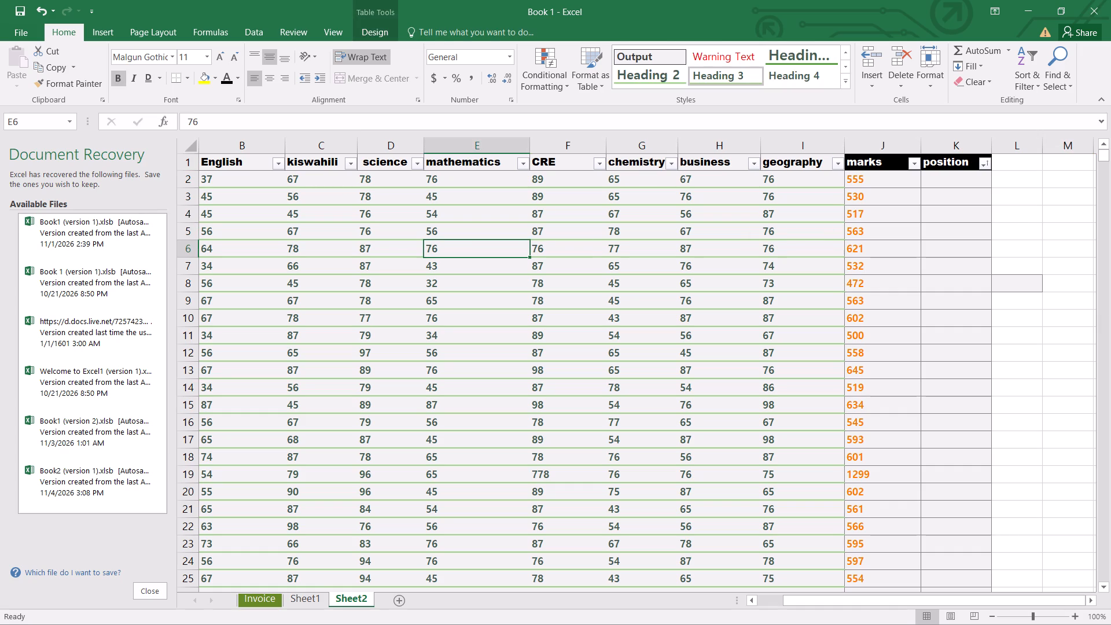
click(499, 163)
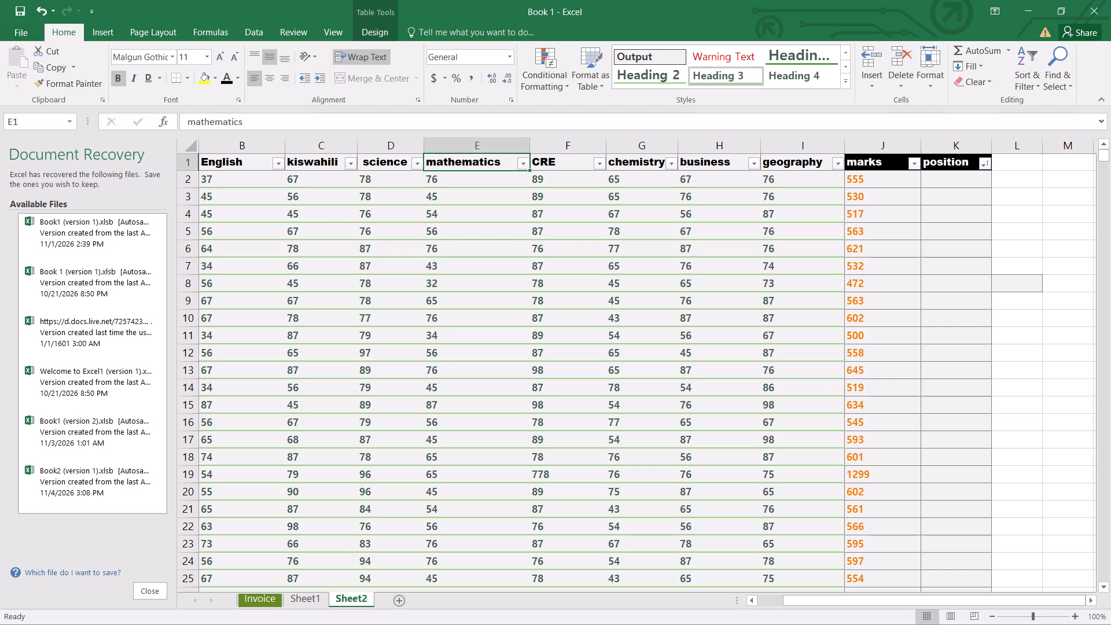
key(BackSpace)
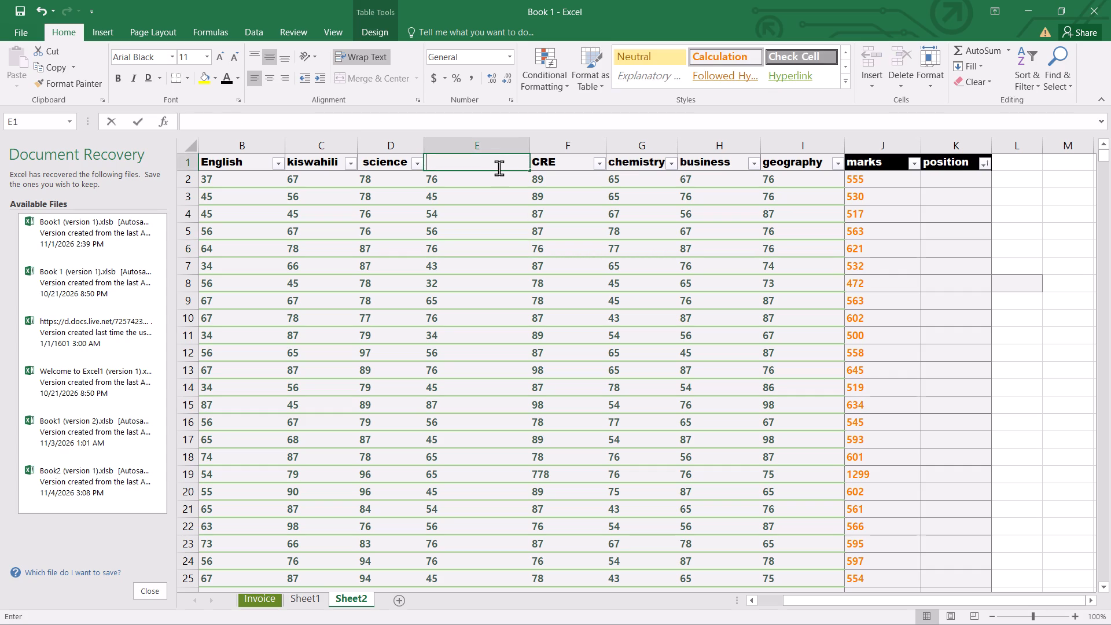
text(math)
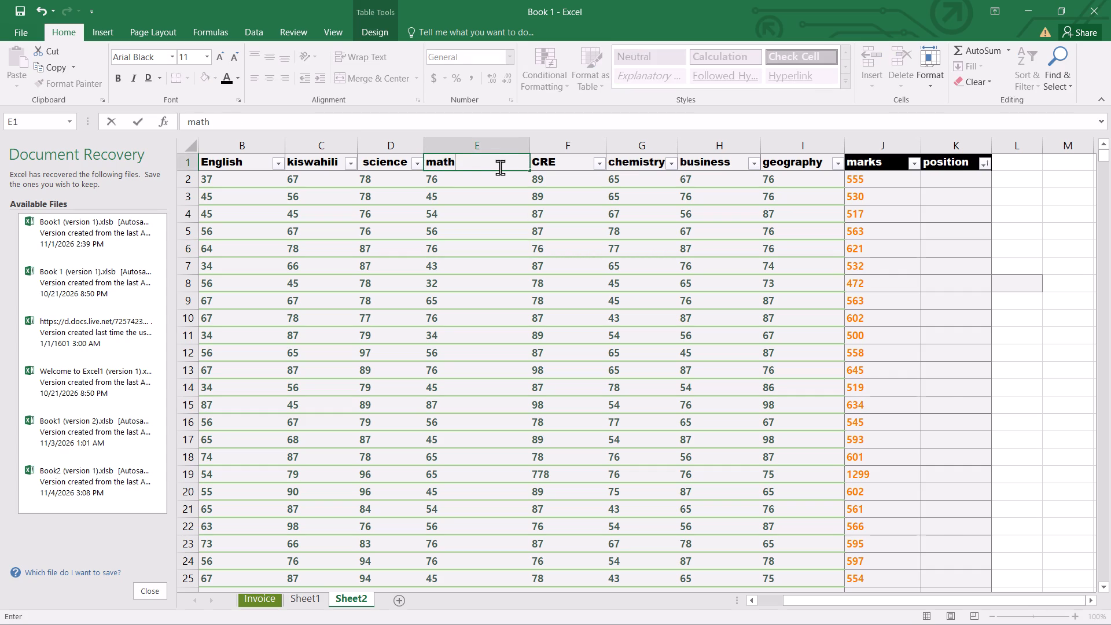
click(563, 160)
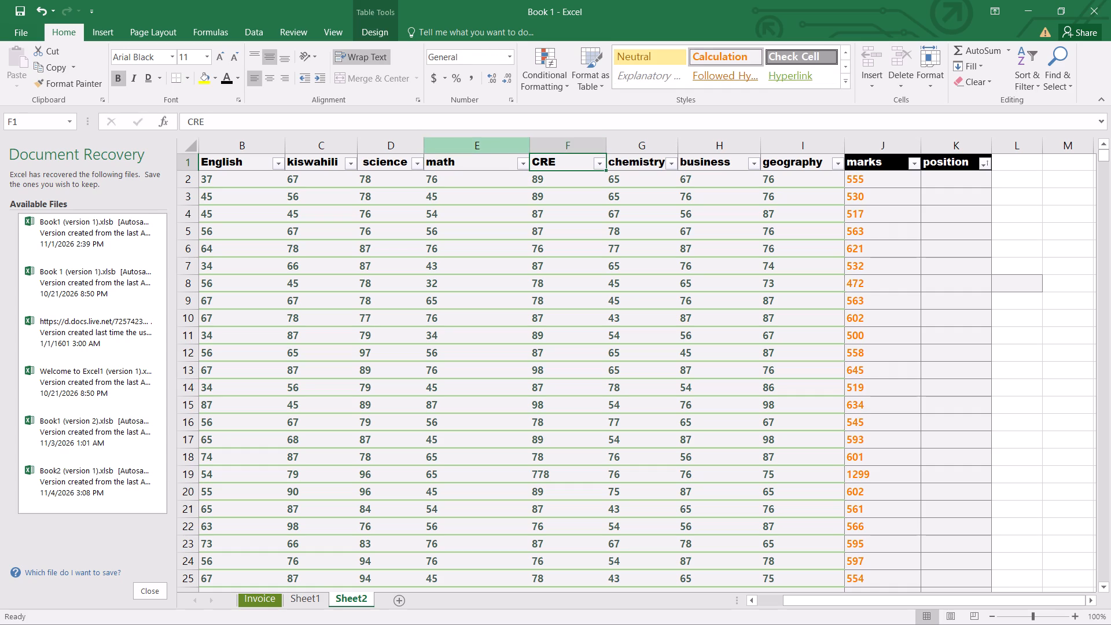
Narrow the math, CRE and English columns so they fit more closely around their headings and filter arrows.
drag(530, 146, 502, 145)
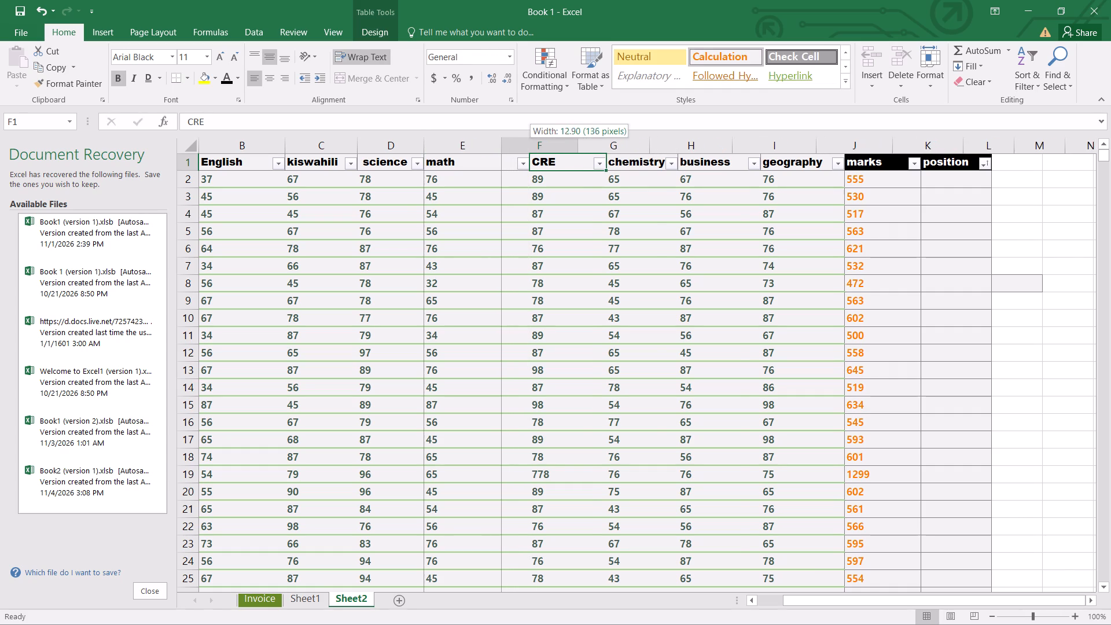
drag(502, 145, 503, 145)
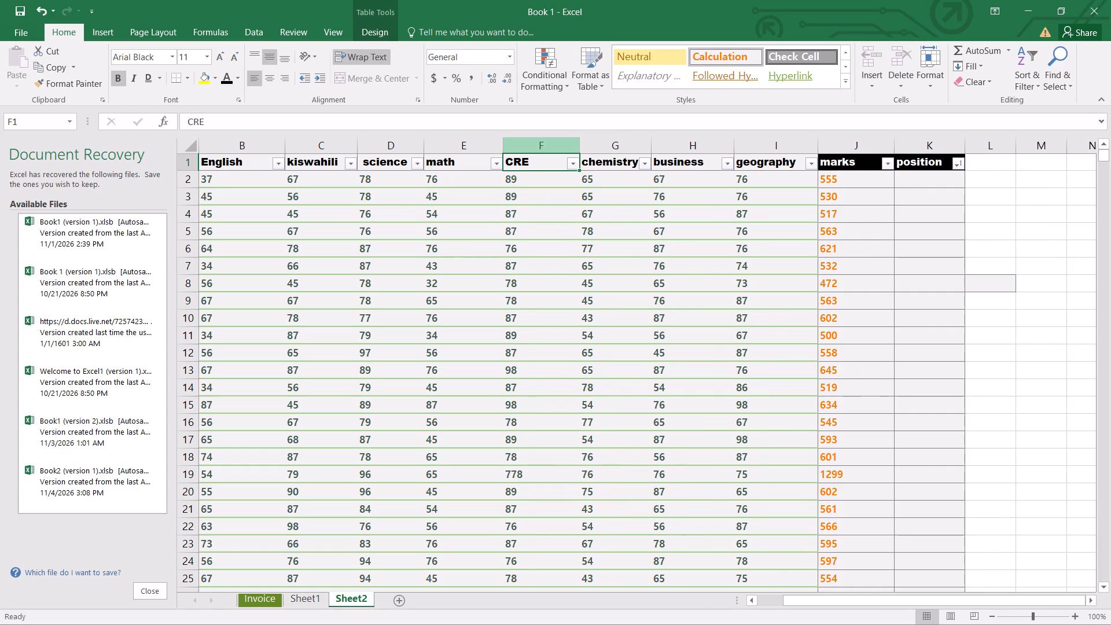
click(555, 148)
drag(580, 142, 569, 141)
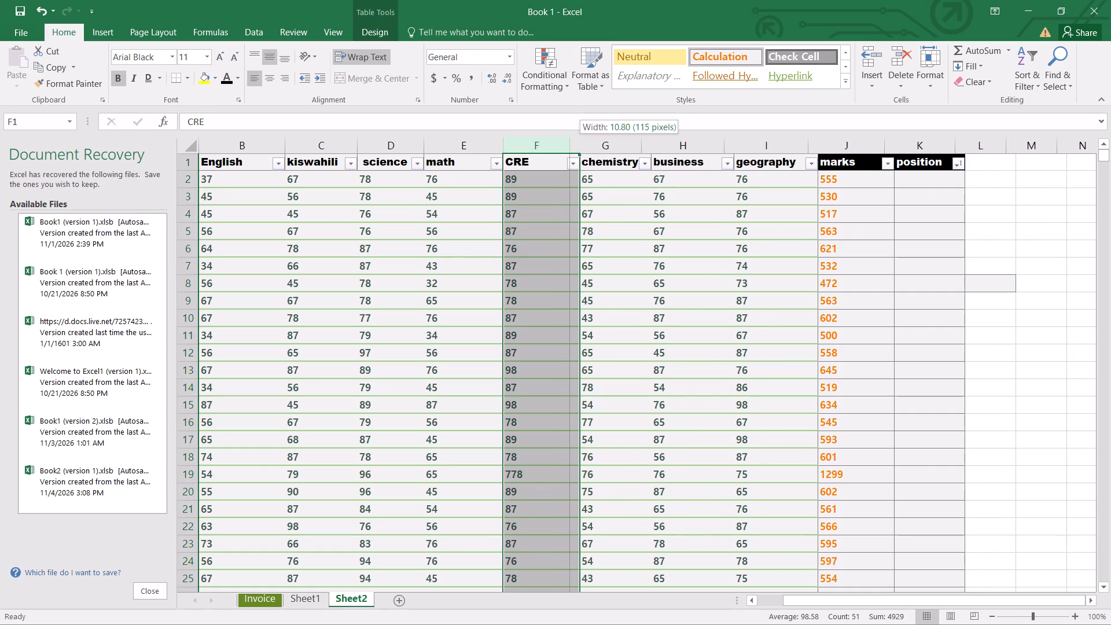
drag(569, 141, 563, 141)
click(604, 146)
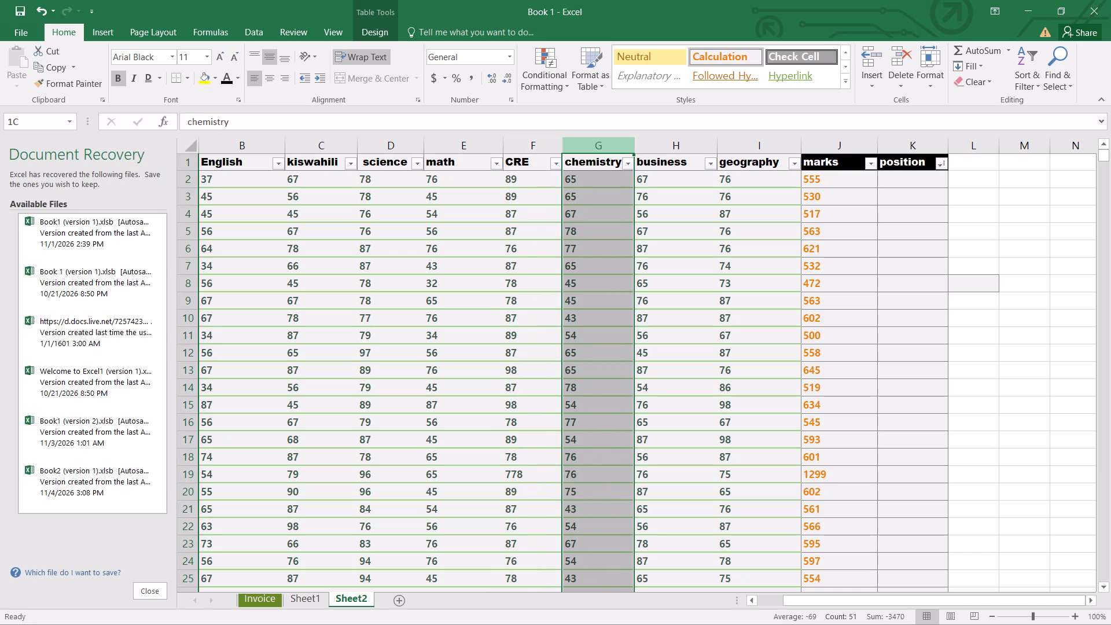
click(229, 146)
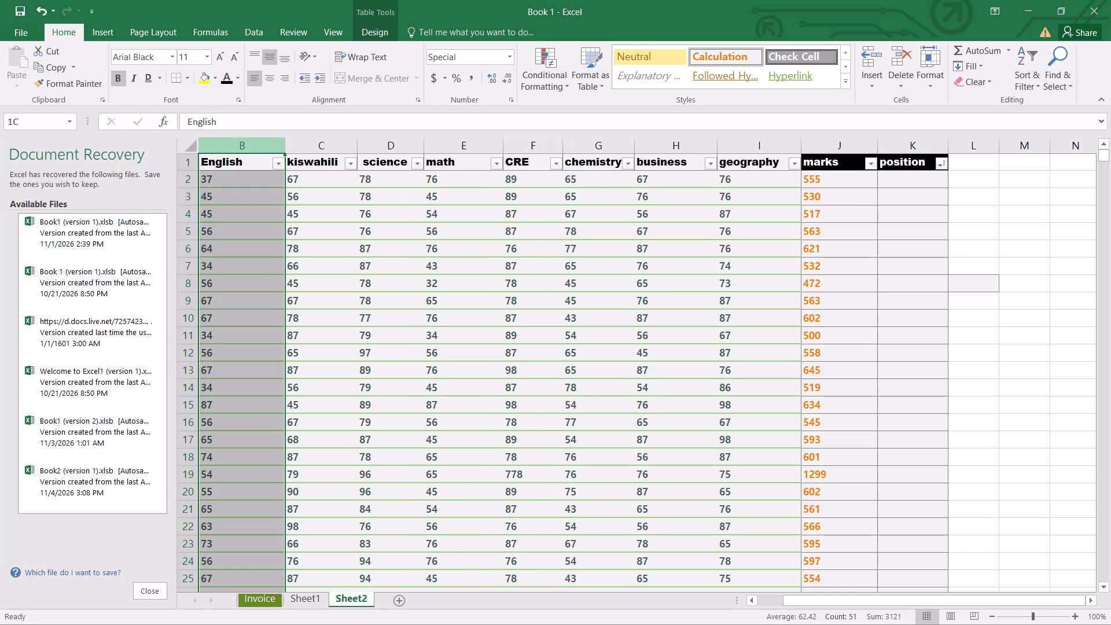
drag(284, 146, 268, 147)
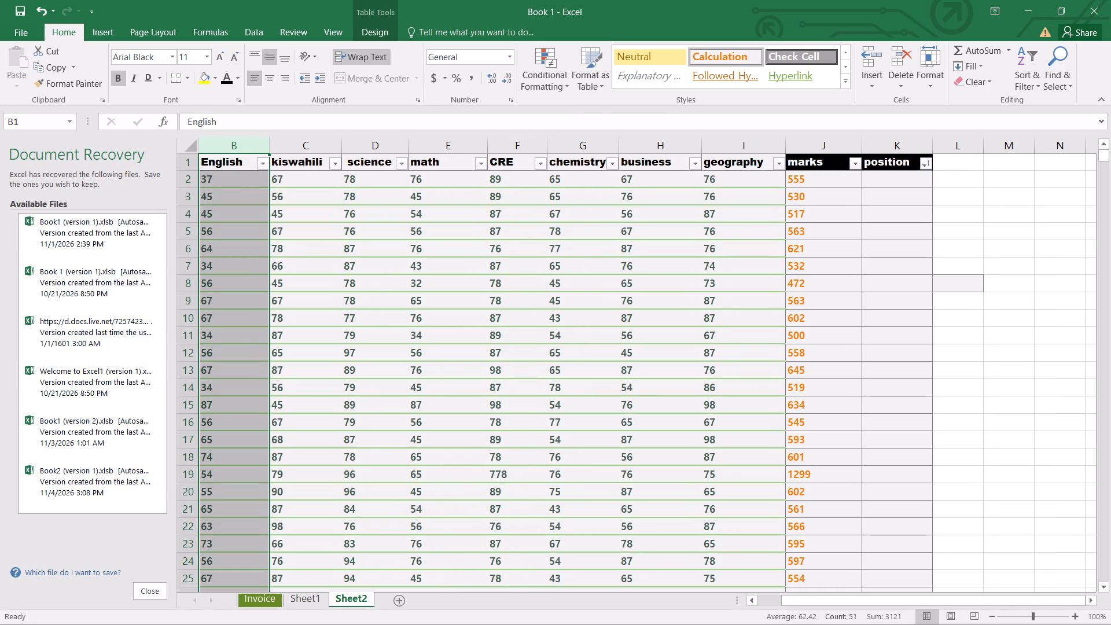
Select the Name heading in cell A1.
click(189, 144)
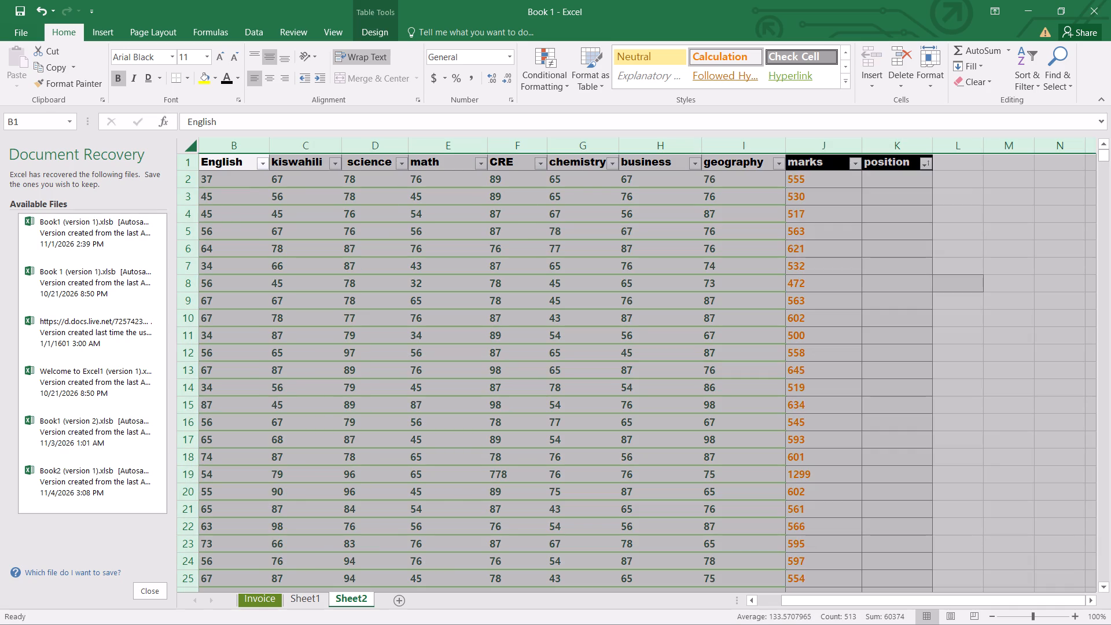
click(190, 142)
click(222, 144)
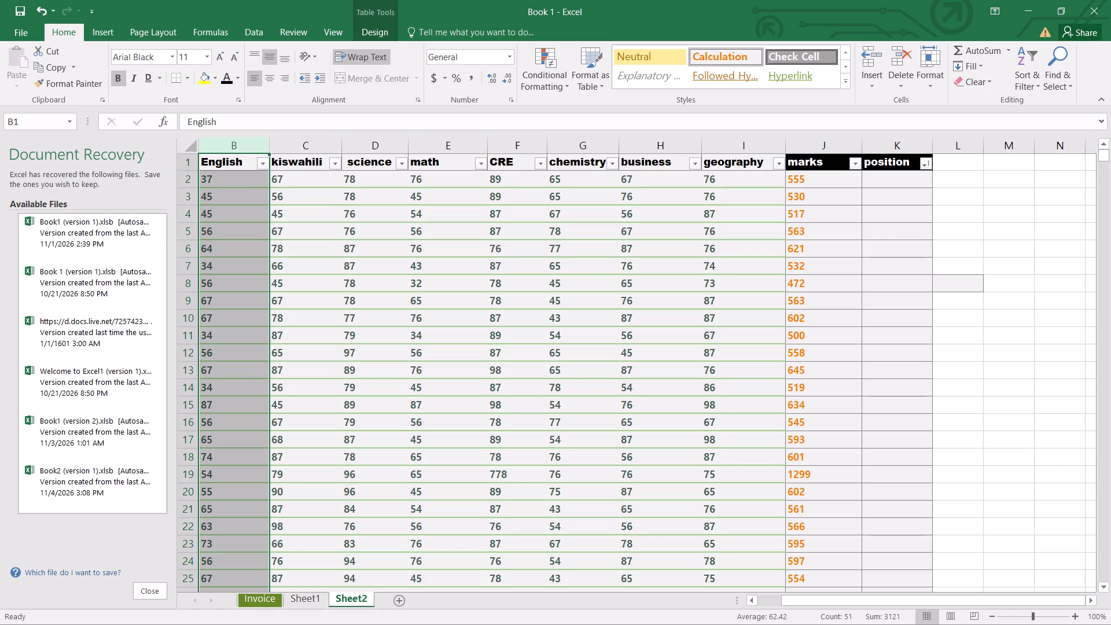
key(Left)
key(Left)
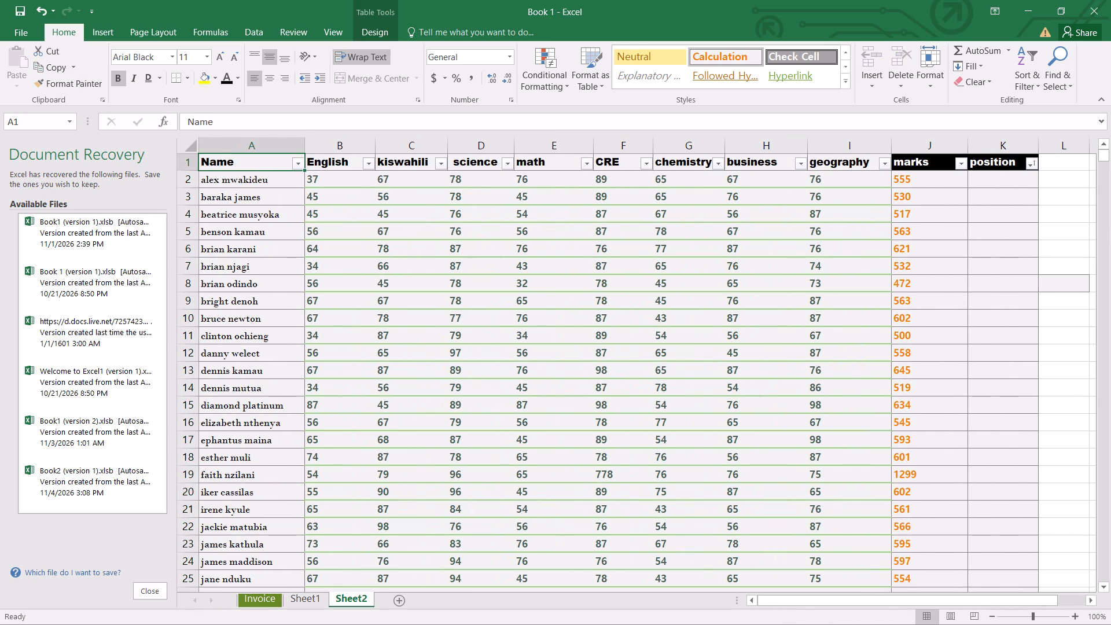
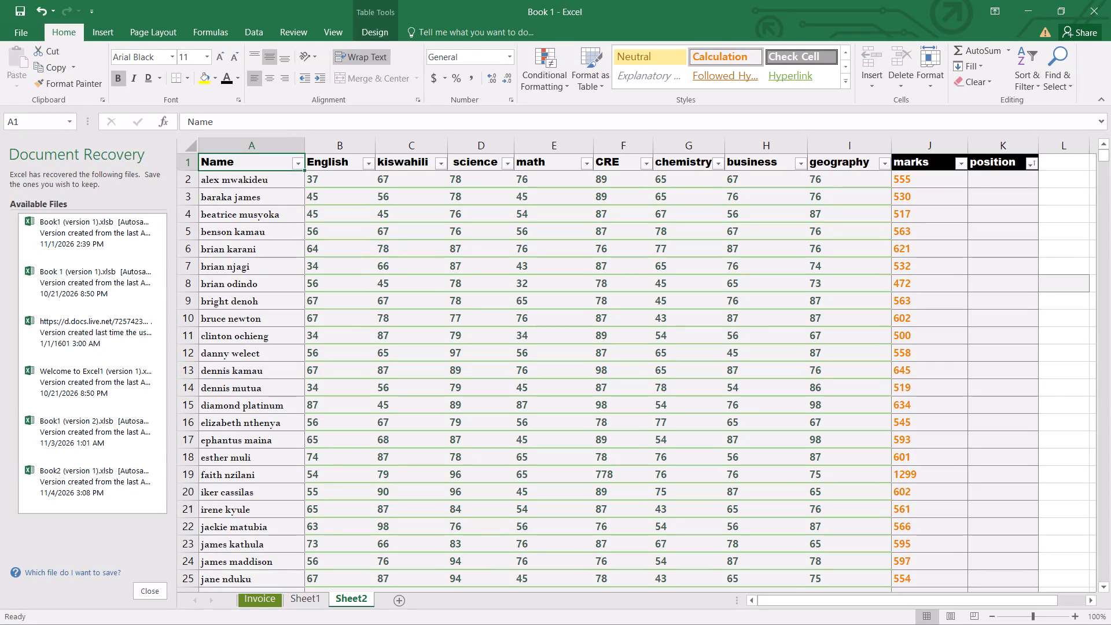
Correct the CRE mark in cell F19 to 75.
click(603, 476)
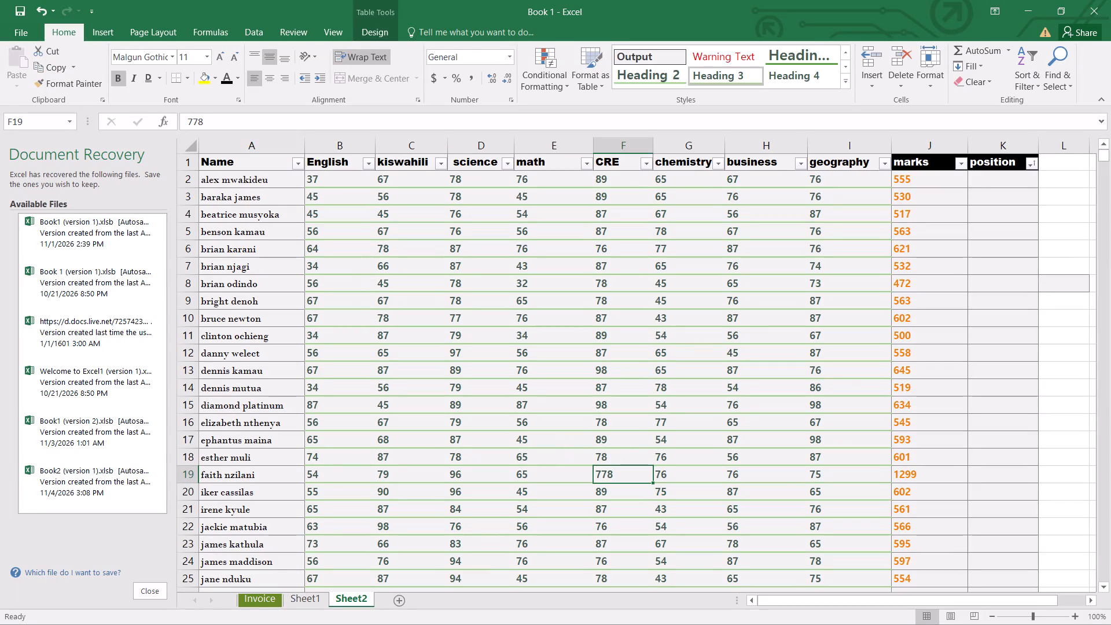
text(75)
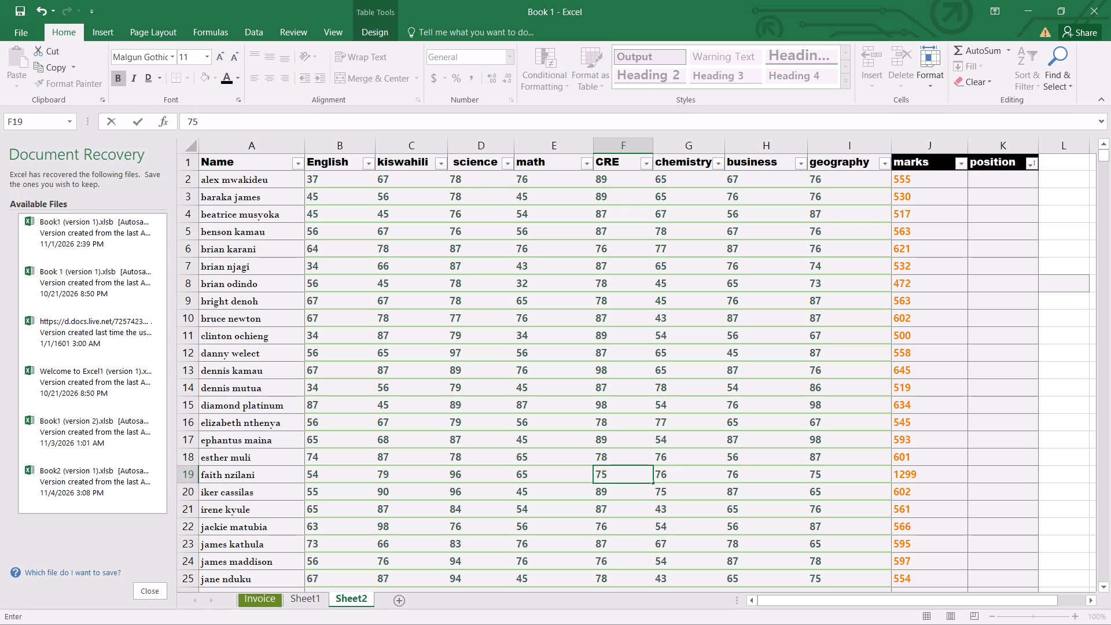
click(993, 473)
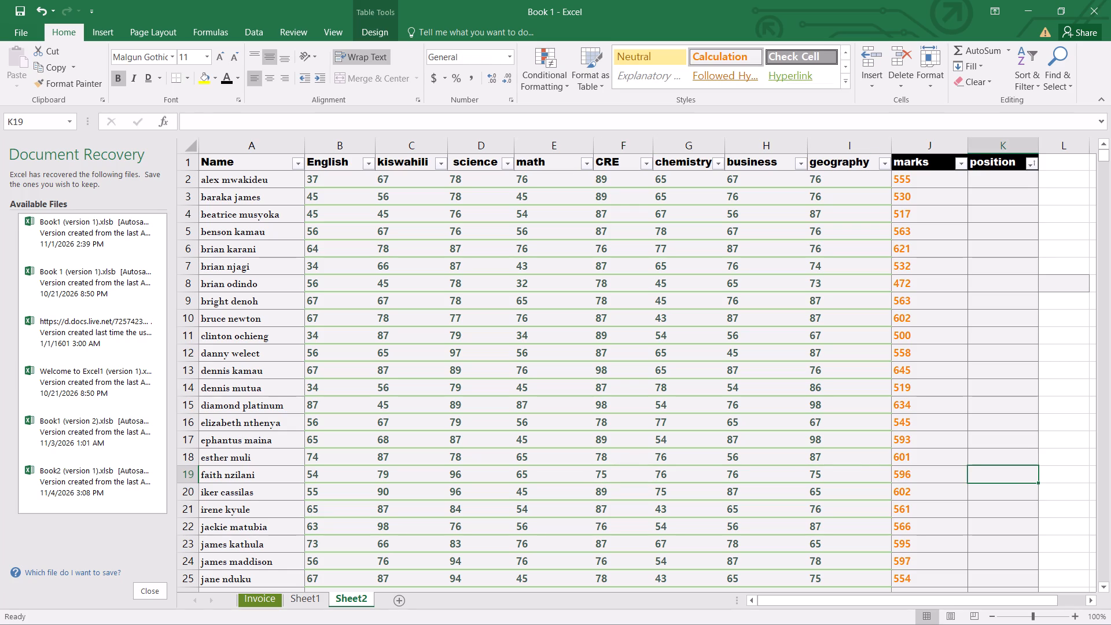
Check the rest of the table for mistyped marks and correct the chemistry mark in cell G34 to 65.
scroll(748, 461, down, 3)
scroll(748, 472, up, 7)
scroll(753, 464, down, 8)
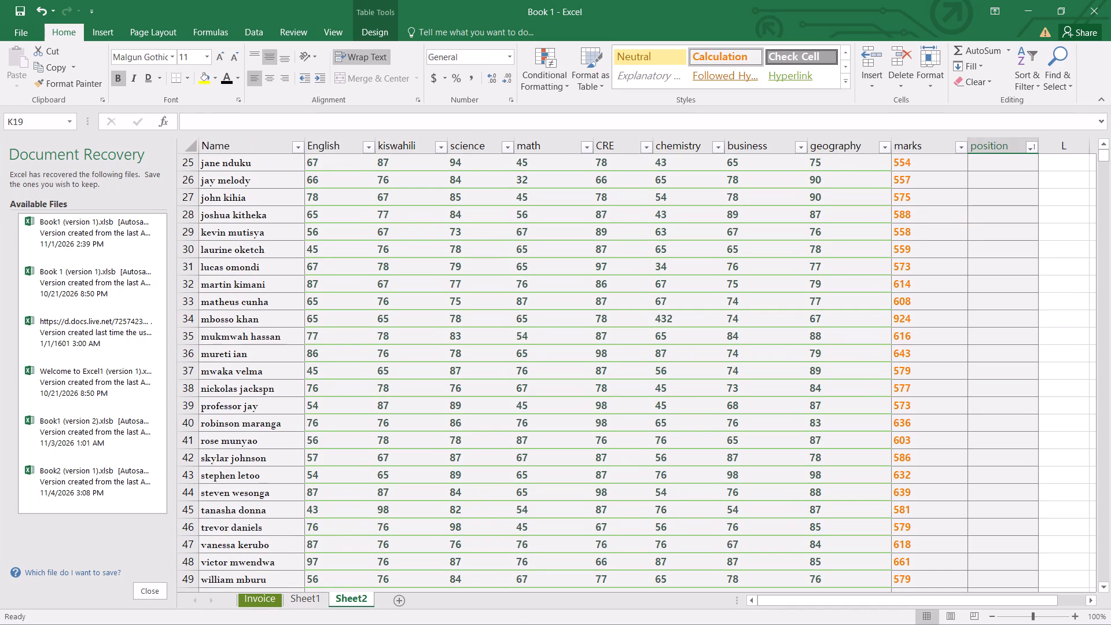
scroll(775, 476, down, 3)
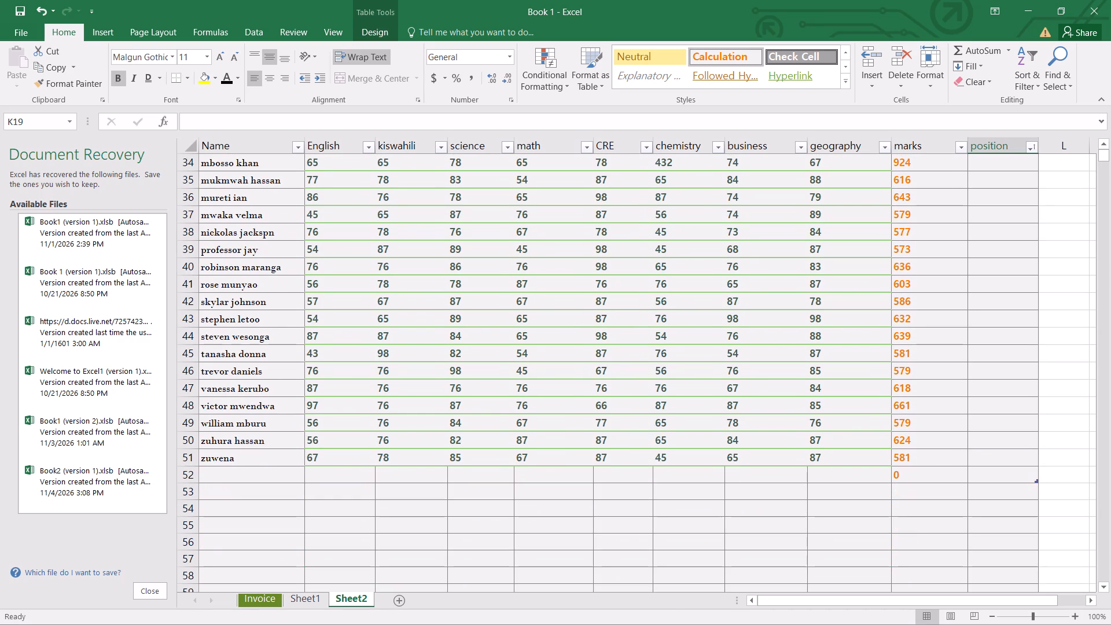
scroll(945, 401, up, 1)
click(674, 215)
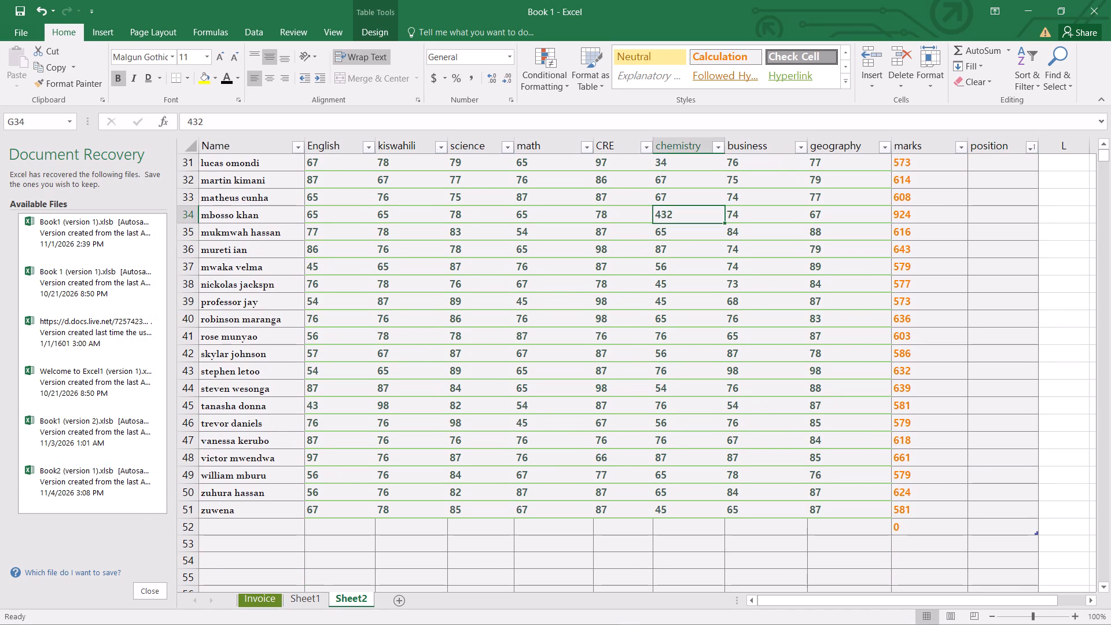
text(65)
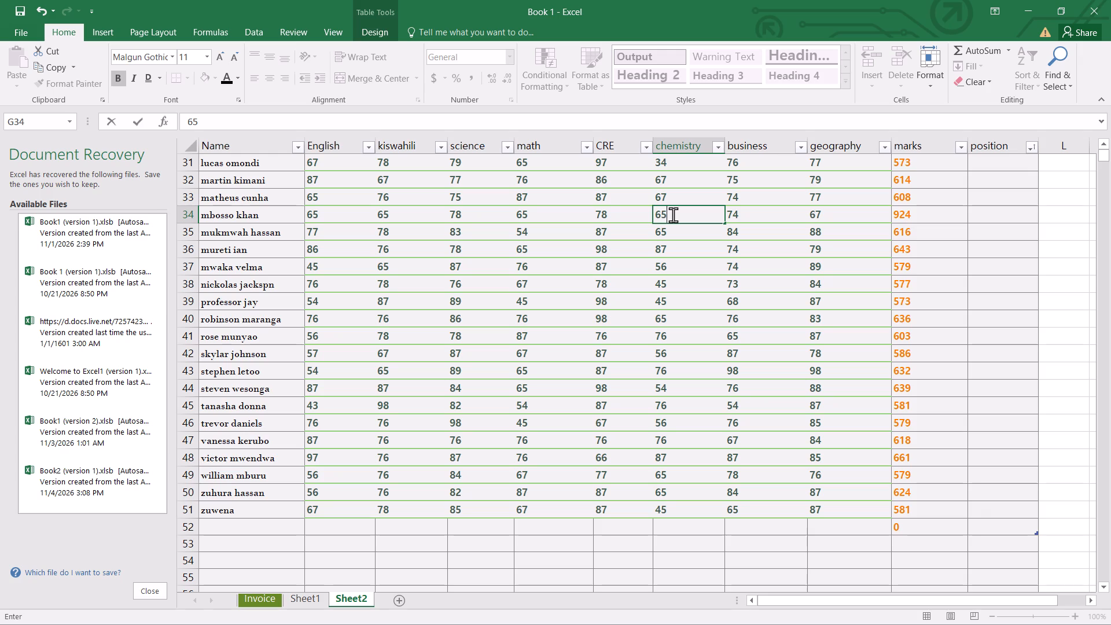
key(Return)
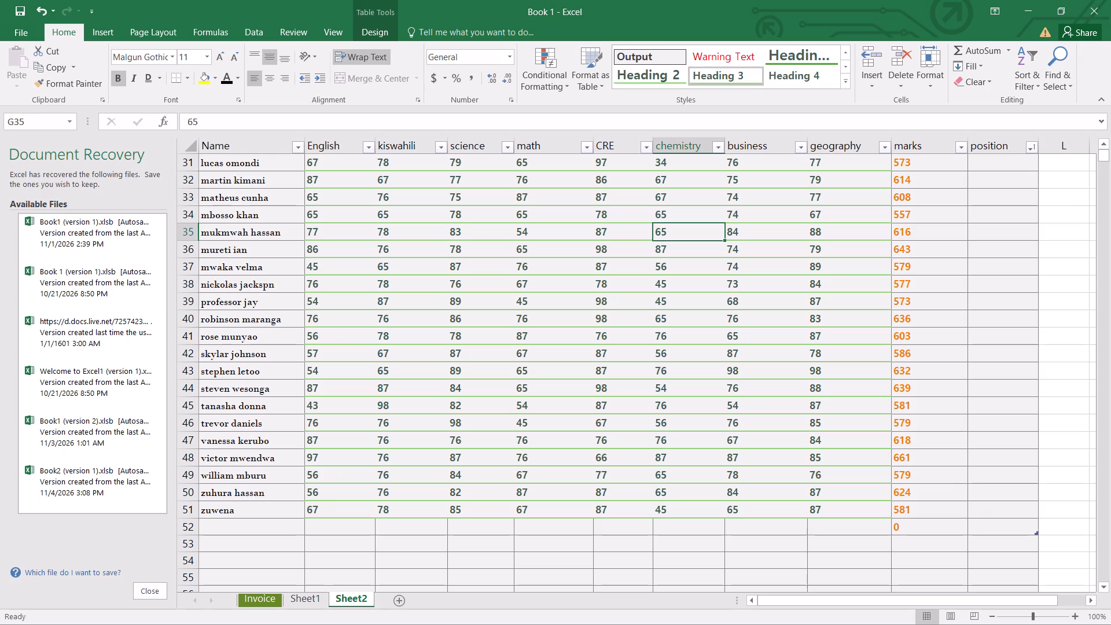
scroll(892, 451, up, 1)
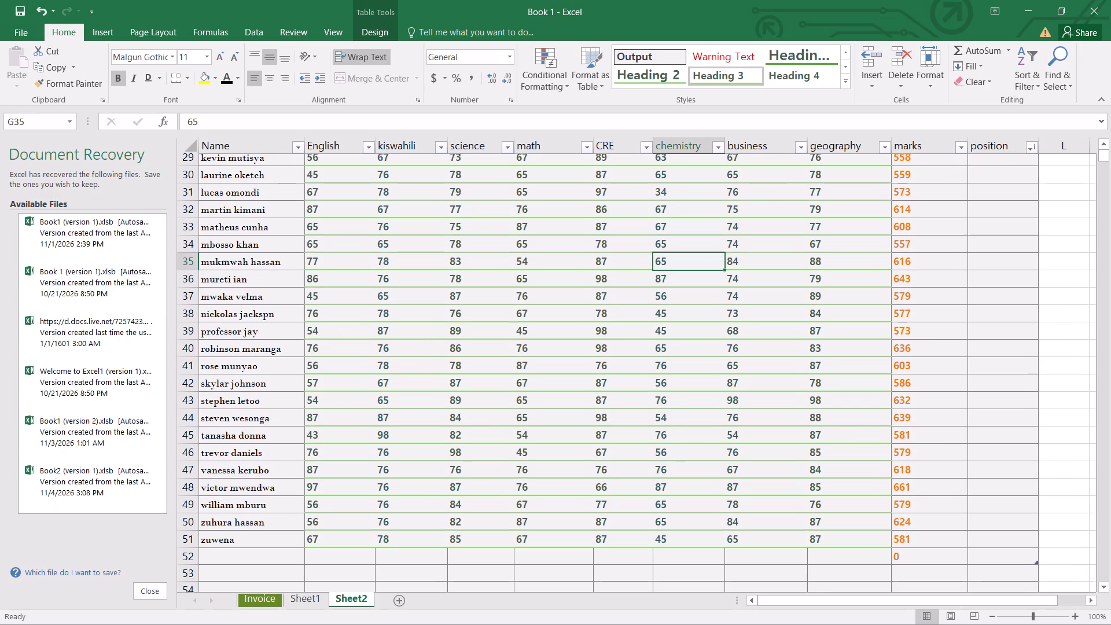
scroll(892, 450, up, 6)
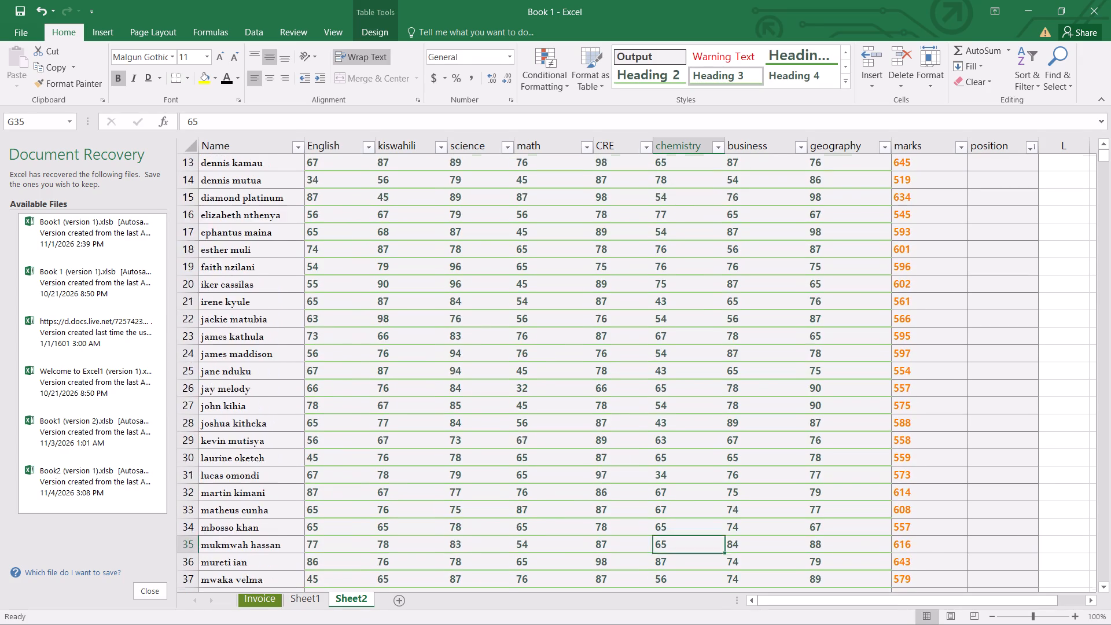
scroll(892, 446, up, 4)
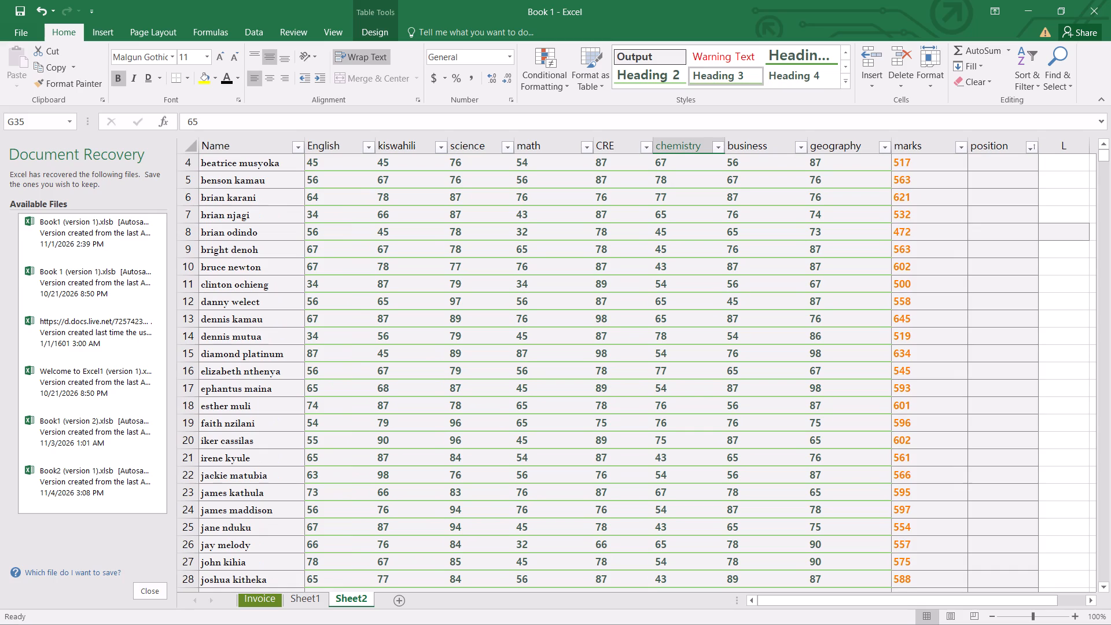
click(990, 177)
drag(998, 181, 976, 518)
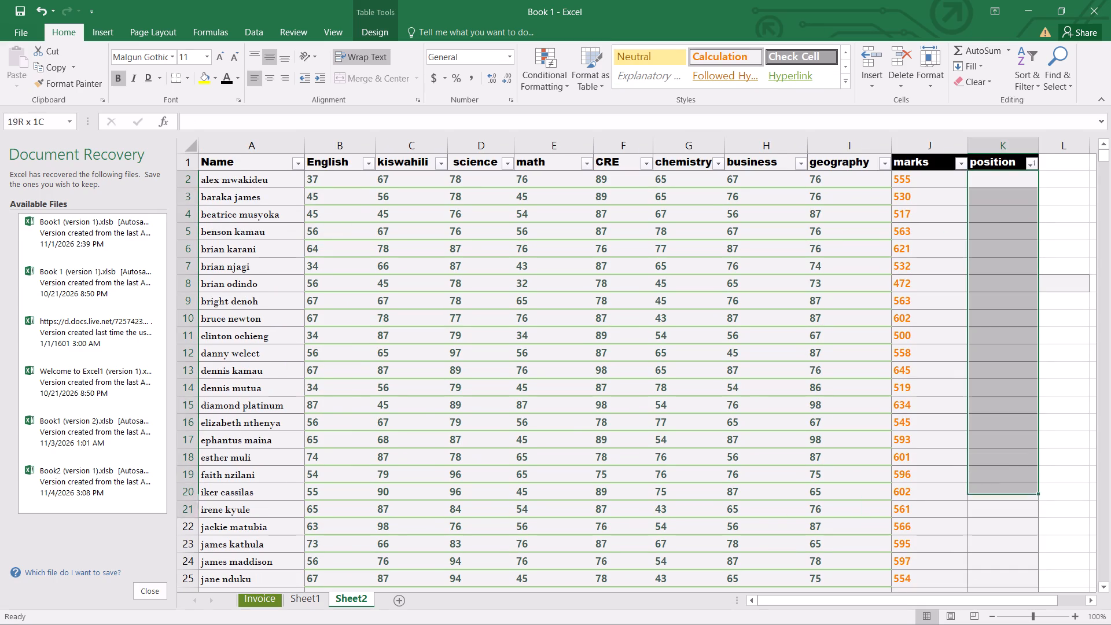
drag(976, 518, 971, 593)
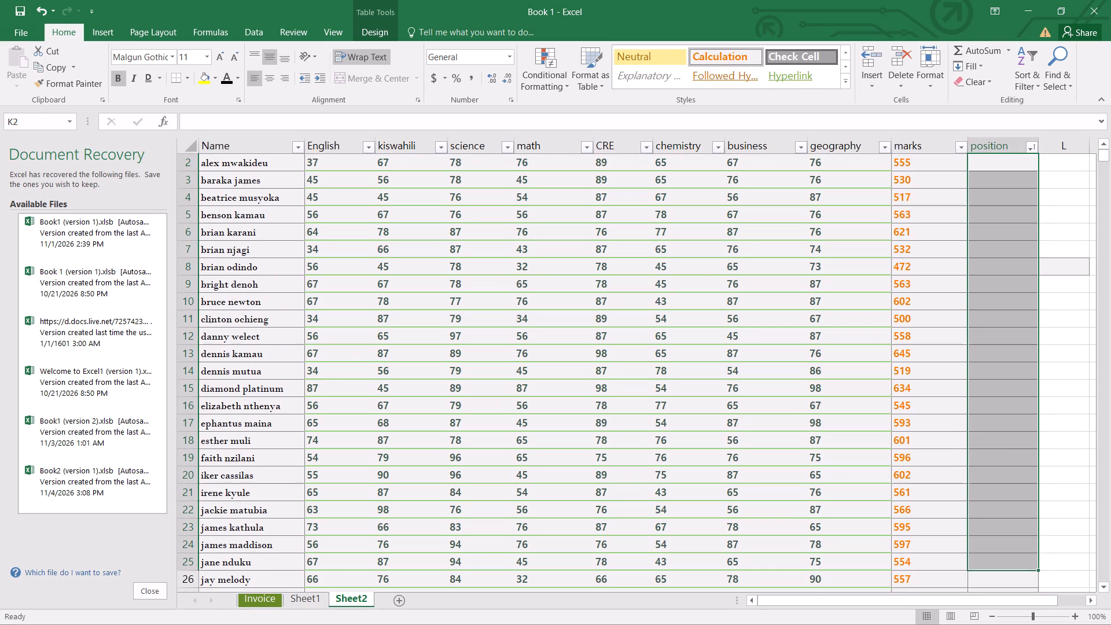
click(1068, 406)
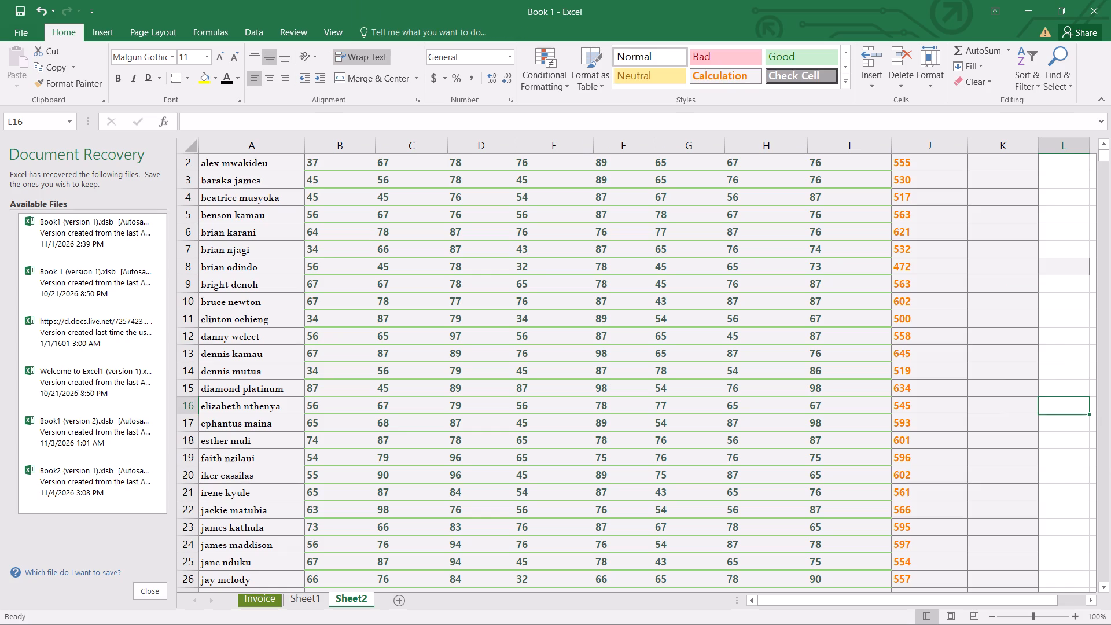
Reset the marks in cells J2 to J51 to the Normal cell style, and give them the Heading 3 style.
scroll(856, 253, up, 3)
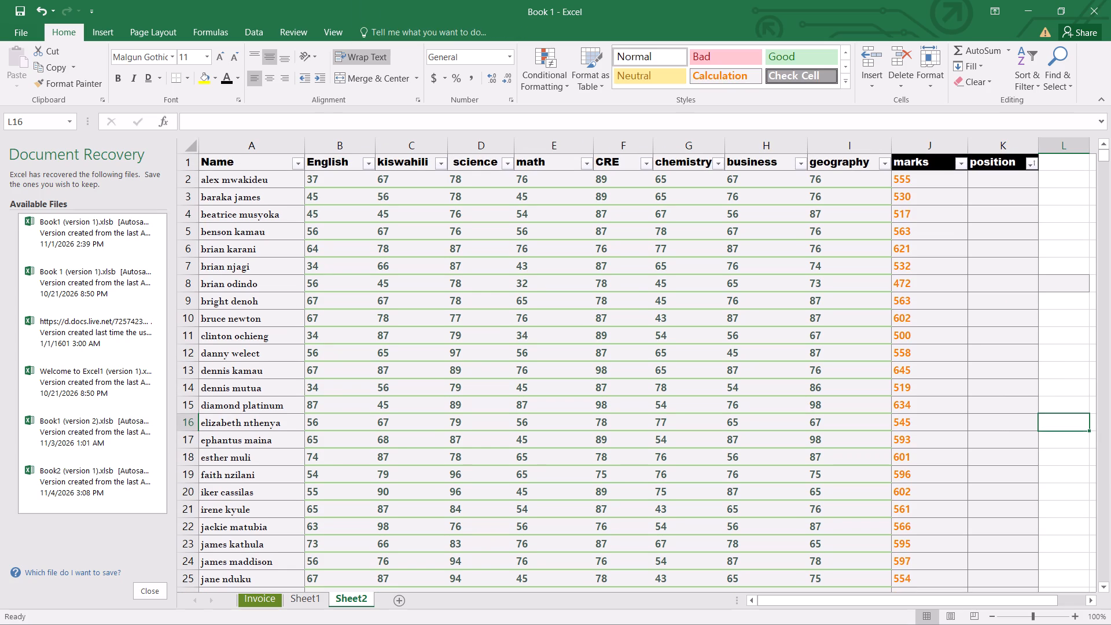
drag(904, 176, 896, 546)
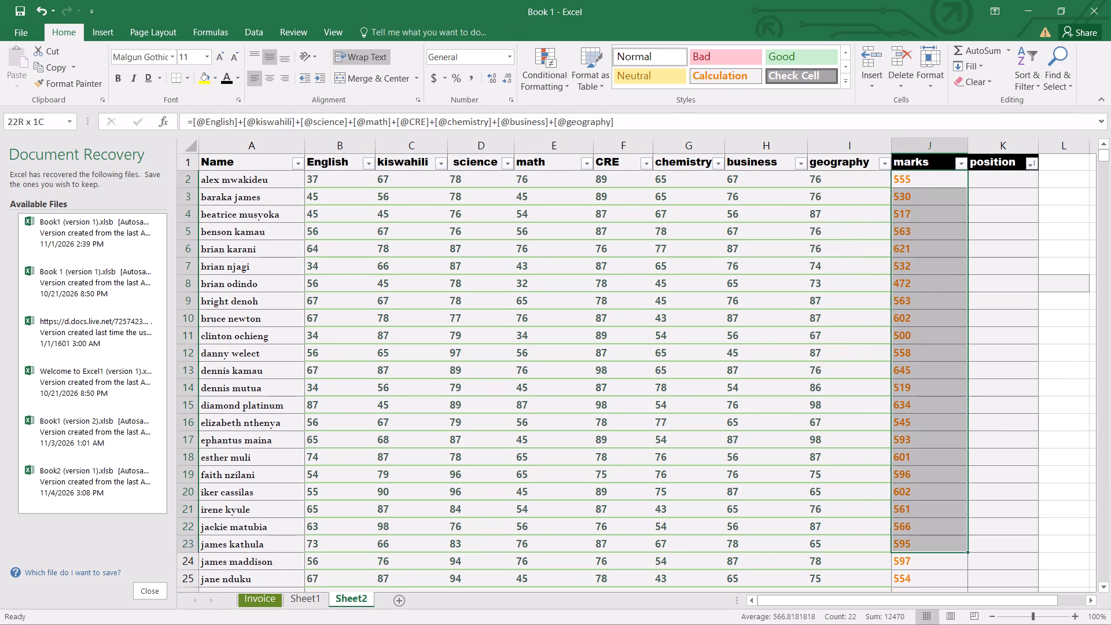
drag(896, 546, 915, 608)
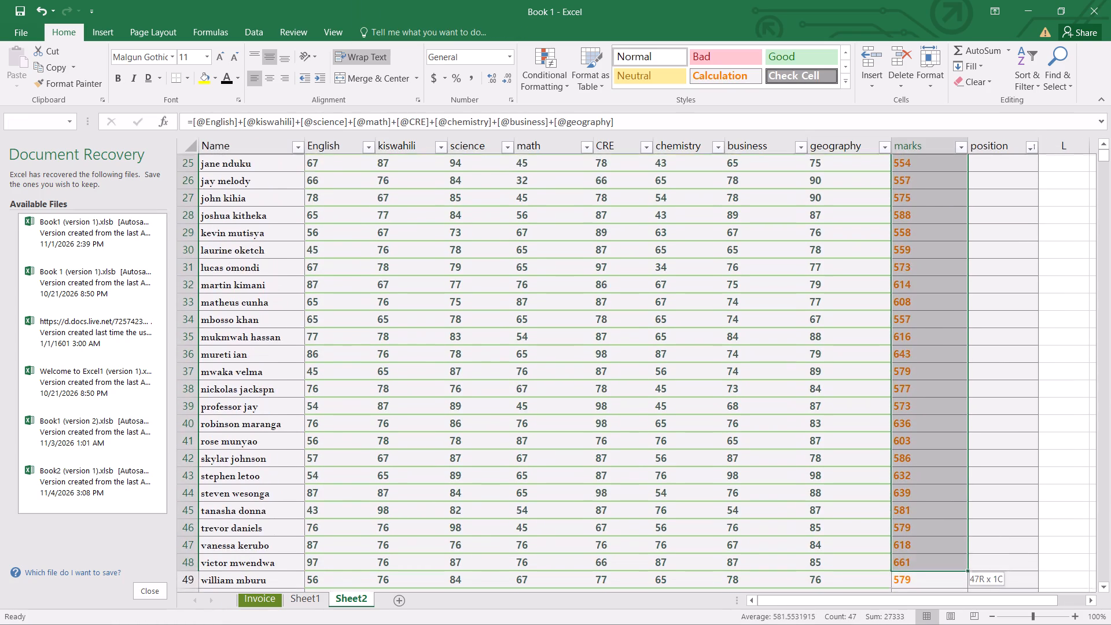
drag(915, 608, 902, 531)
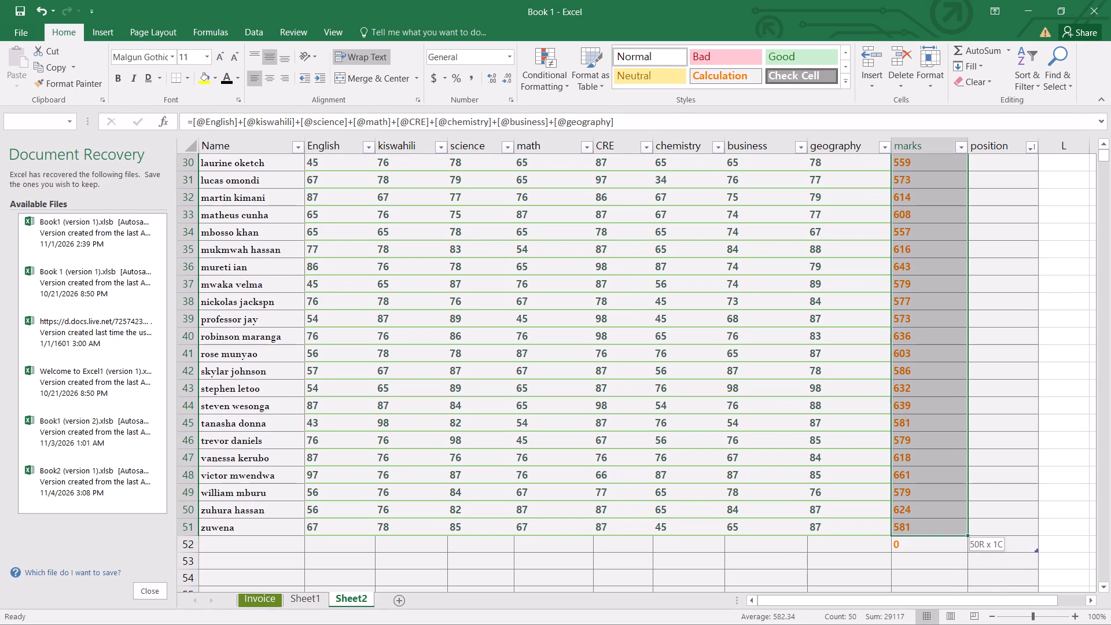
drag(902, 531, 903, 530)
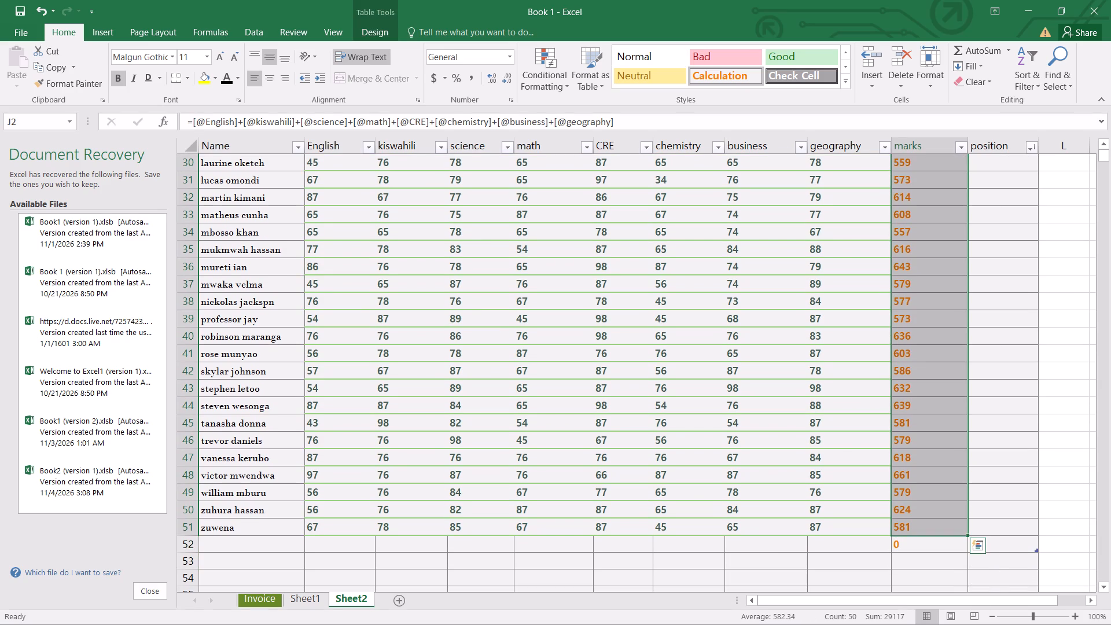
click(977, 548)
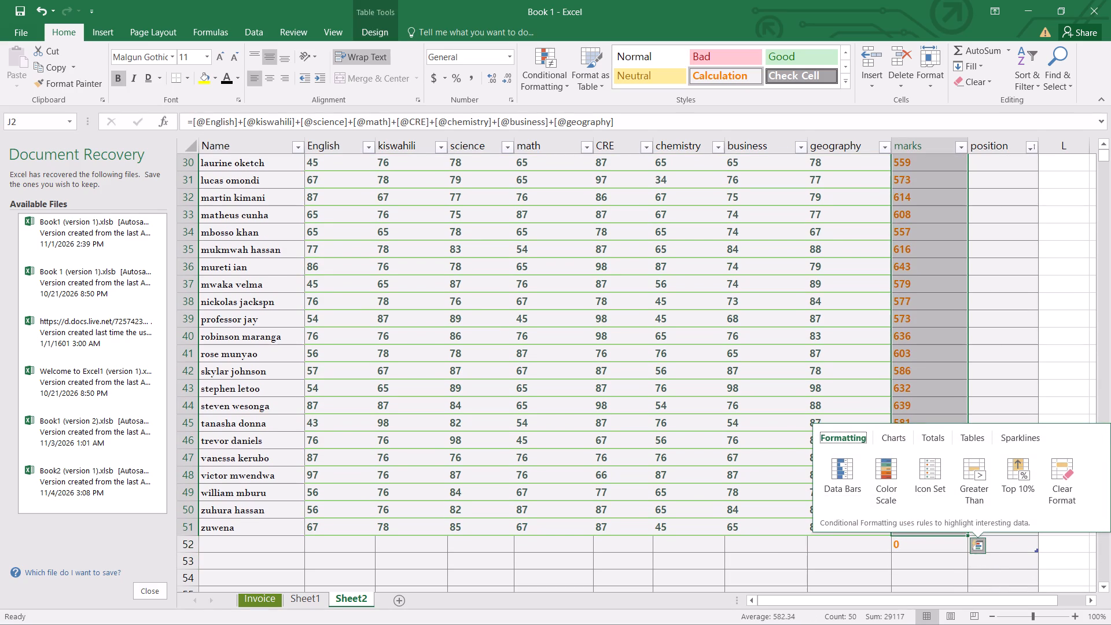
click(982, 544)
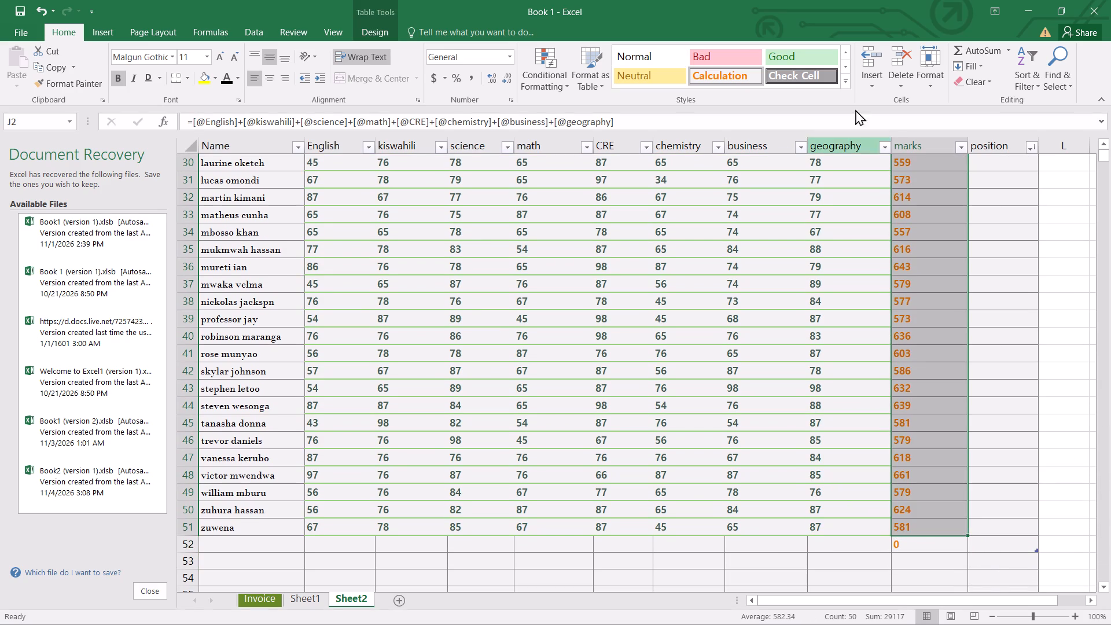
click(841, 78)
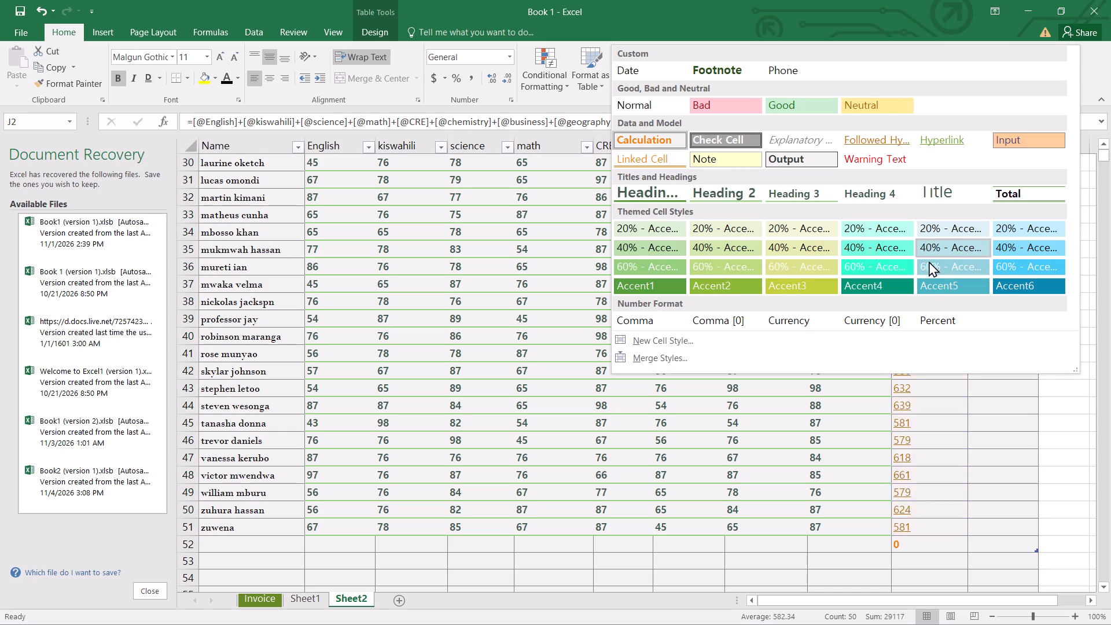
click(647, 100)
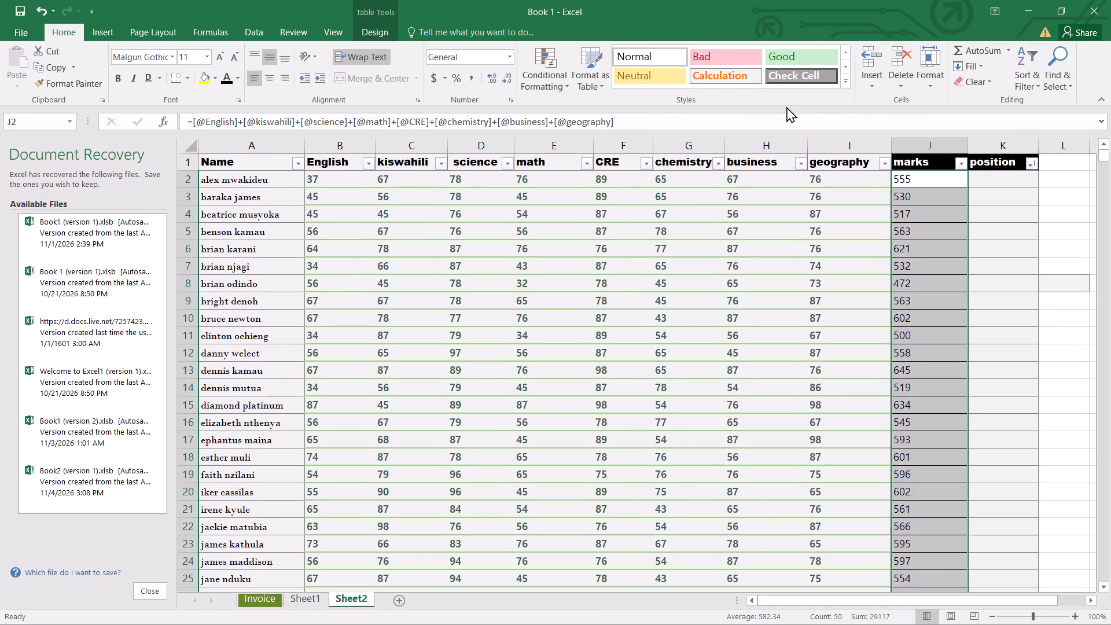
click(847, 77)
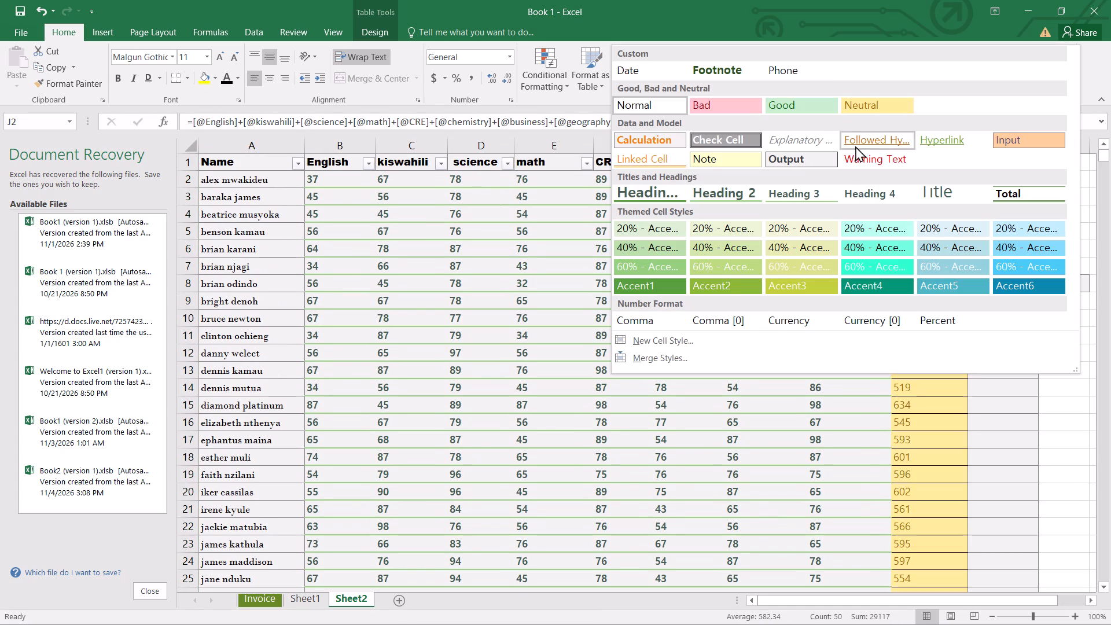
click(800, 193)
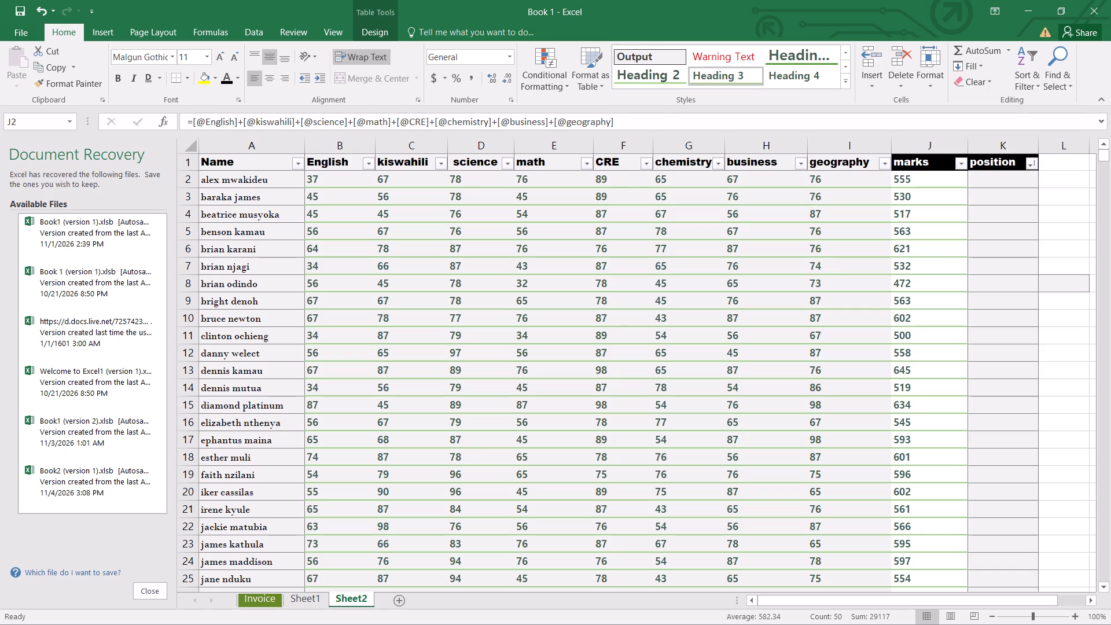
click(1040, 226)
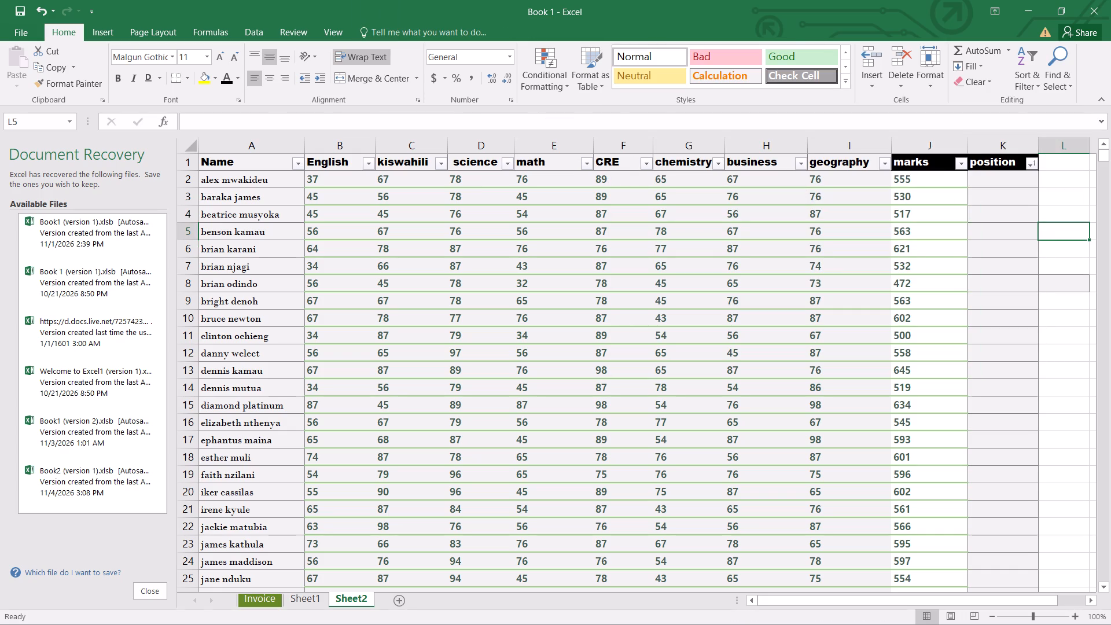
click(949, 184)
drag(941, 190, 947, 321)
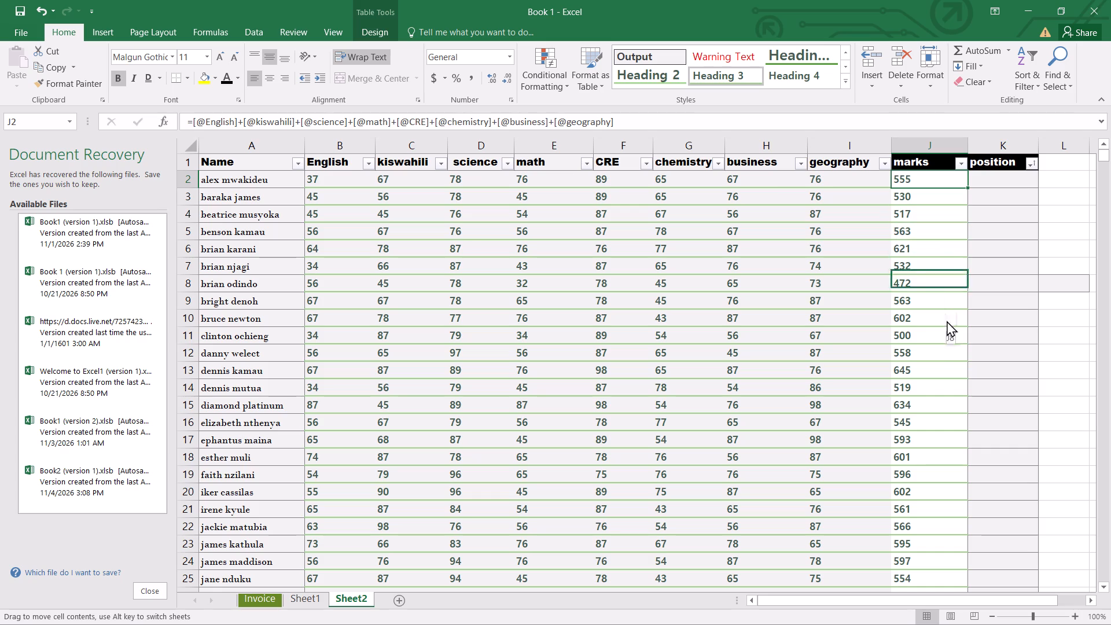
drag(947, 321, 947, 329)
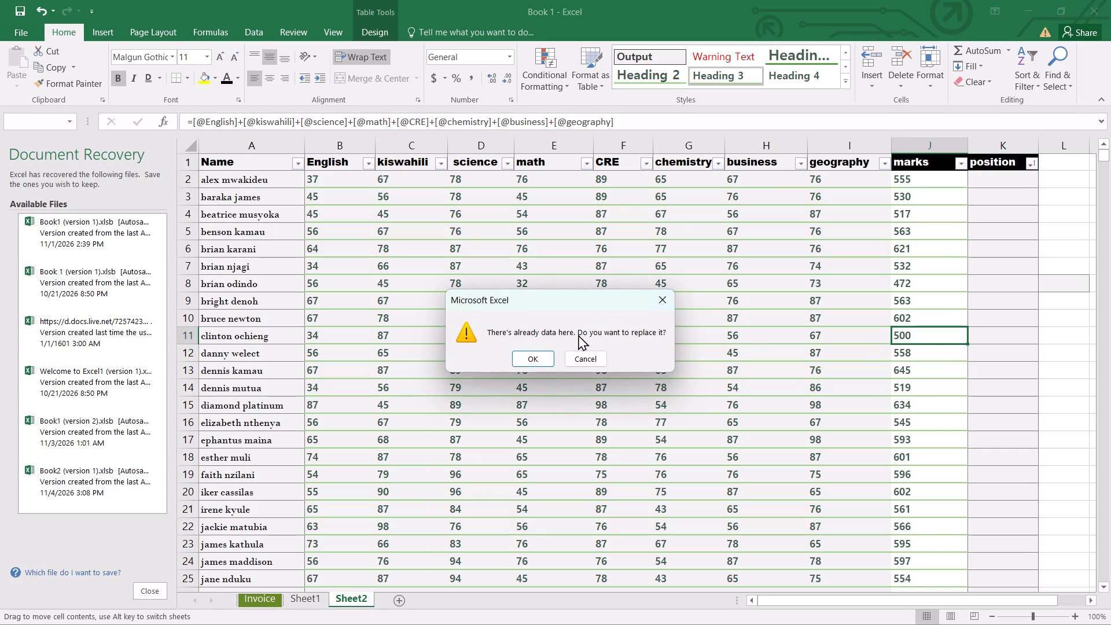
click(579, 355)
Select the marks in cells J2 to J51 and sort the table by them from smallest to largest.
click(917, 175)
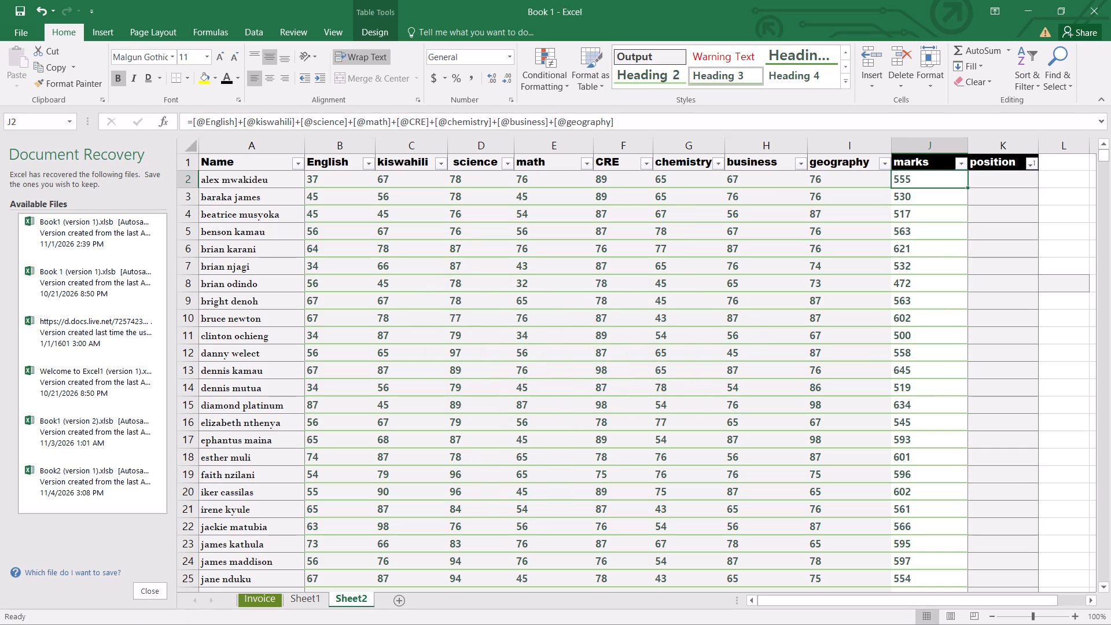
drag(924, 183, 956, 487)
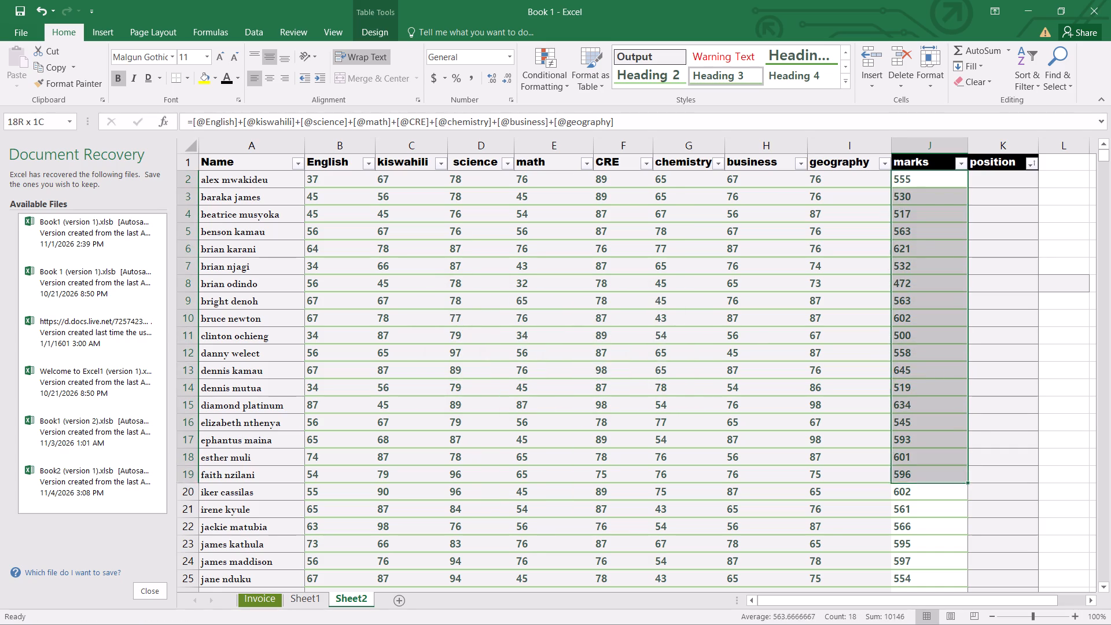
drag(956, 487, 964, 600)
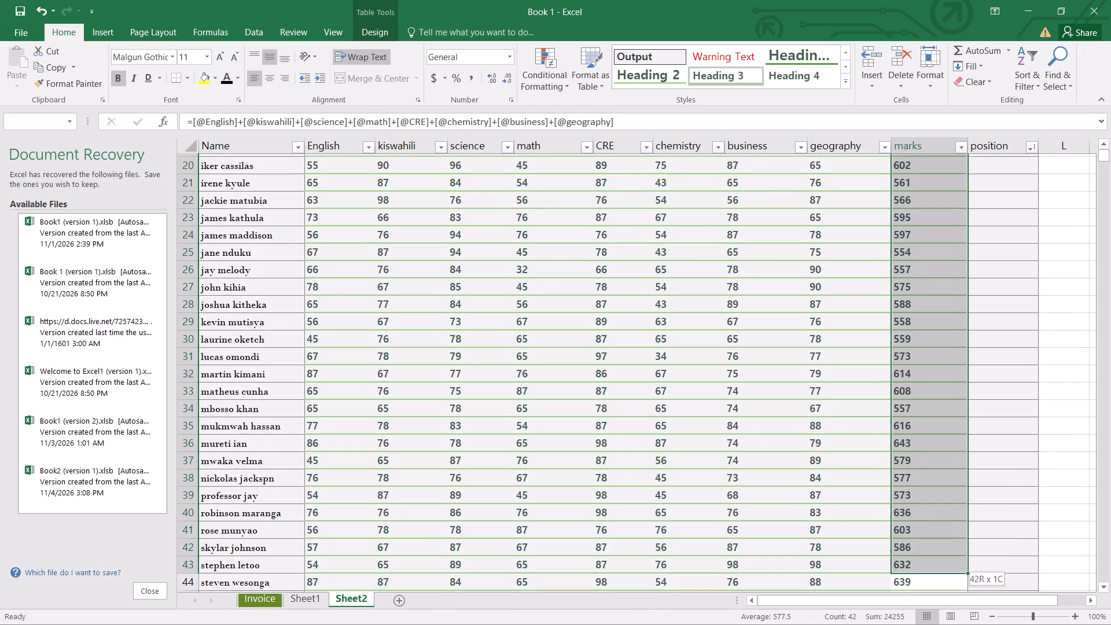
drag(964, 600, 962, 564)
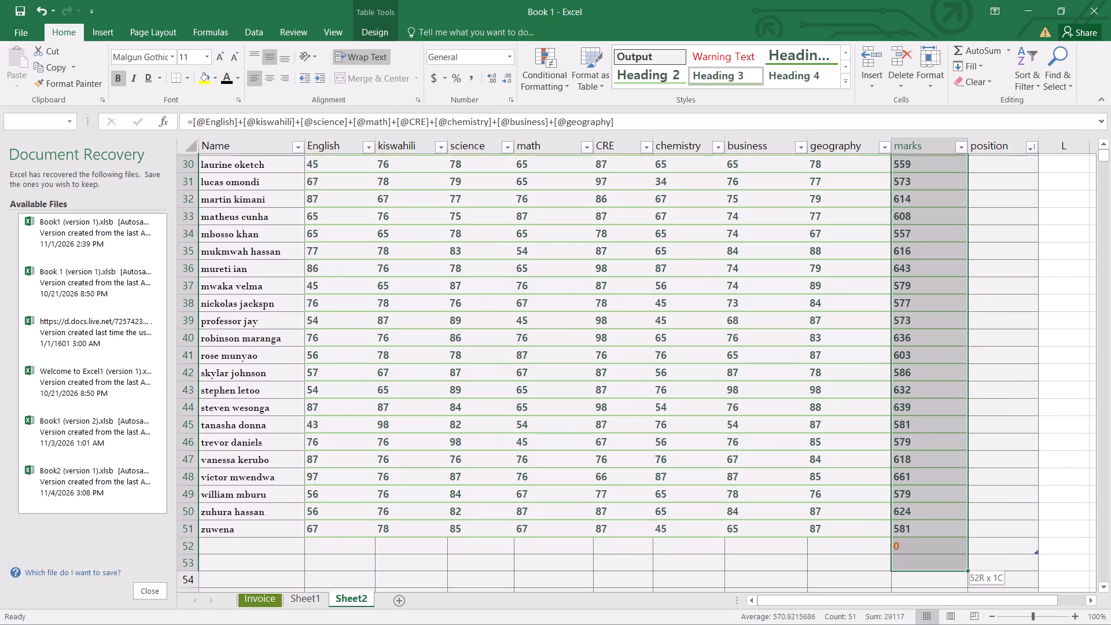
drag(962, 564, 952, 531)
click(977, 546)
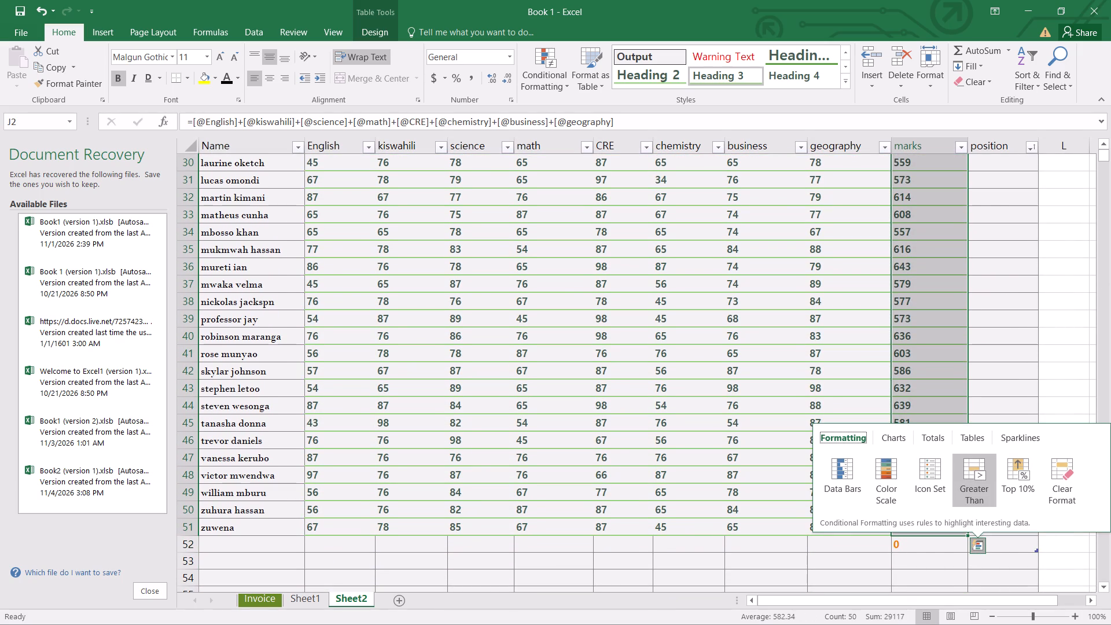
right_click(936, 385)
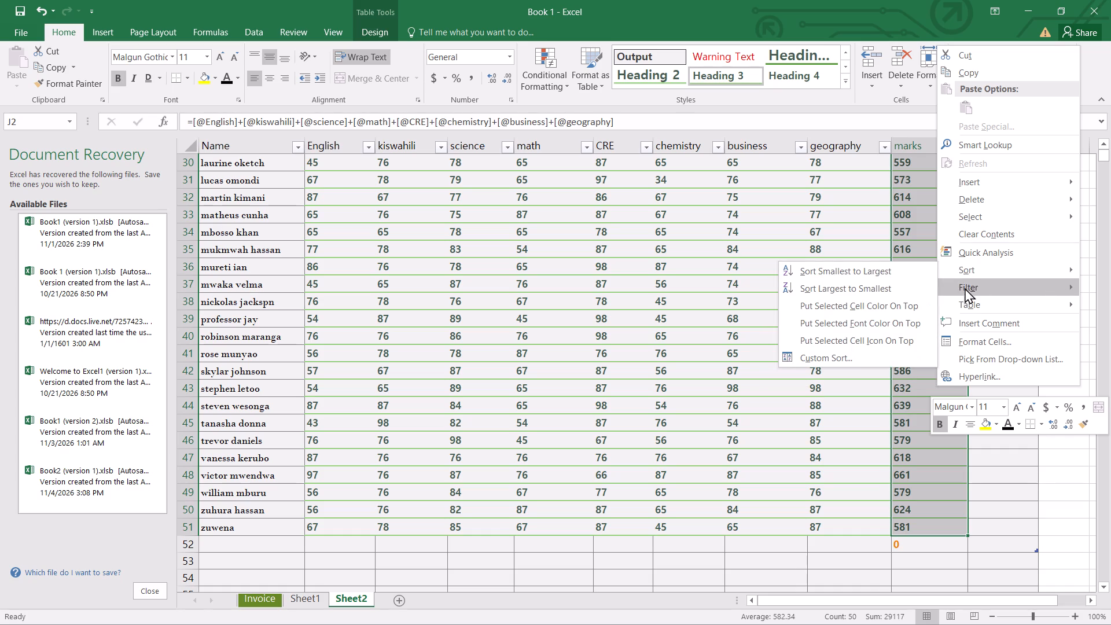
click(855, 269)
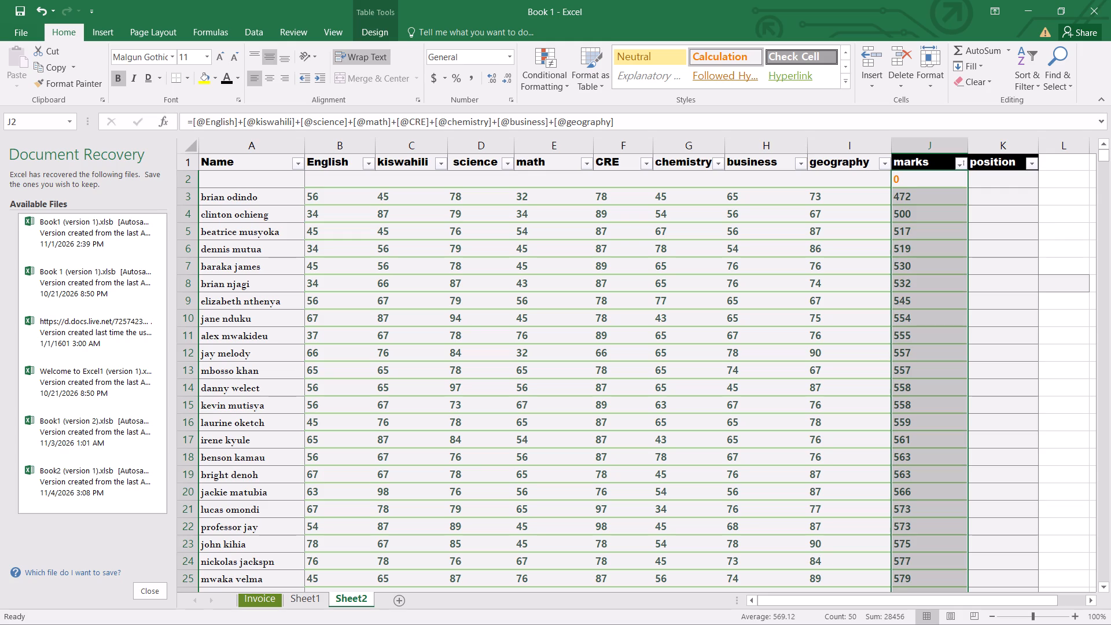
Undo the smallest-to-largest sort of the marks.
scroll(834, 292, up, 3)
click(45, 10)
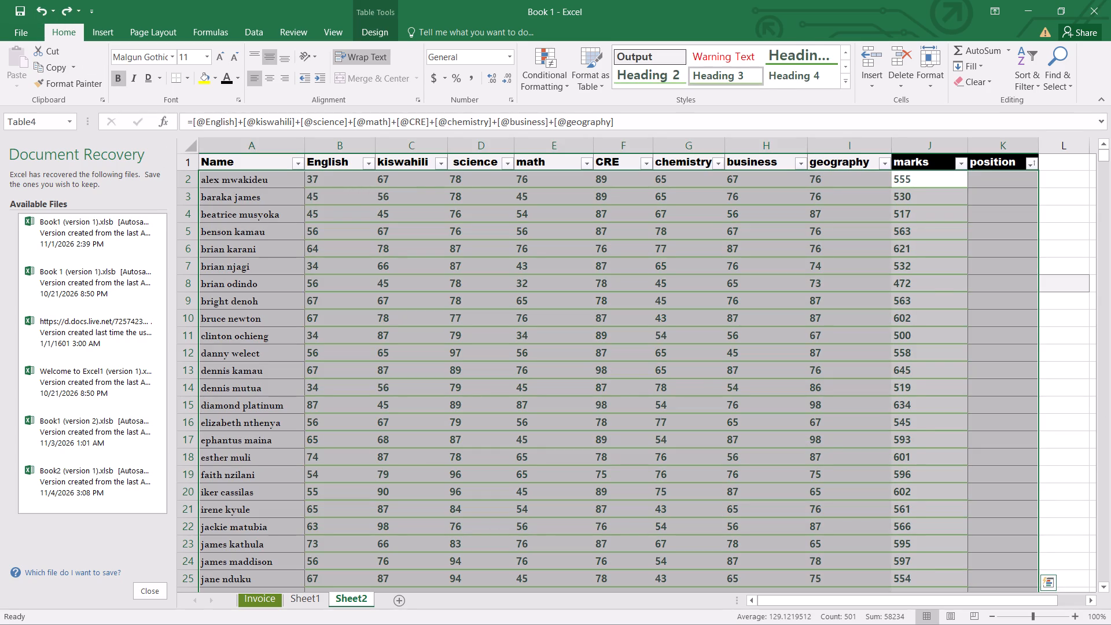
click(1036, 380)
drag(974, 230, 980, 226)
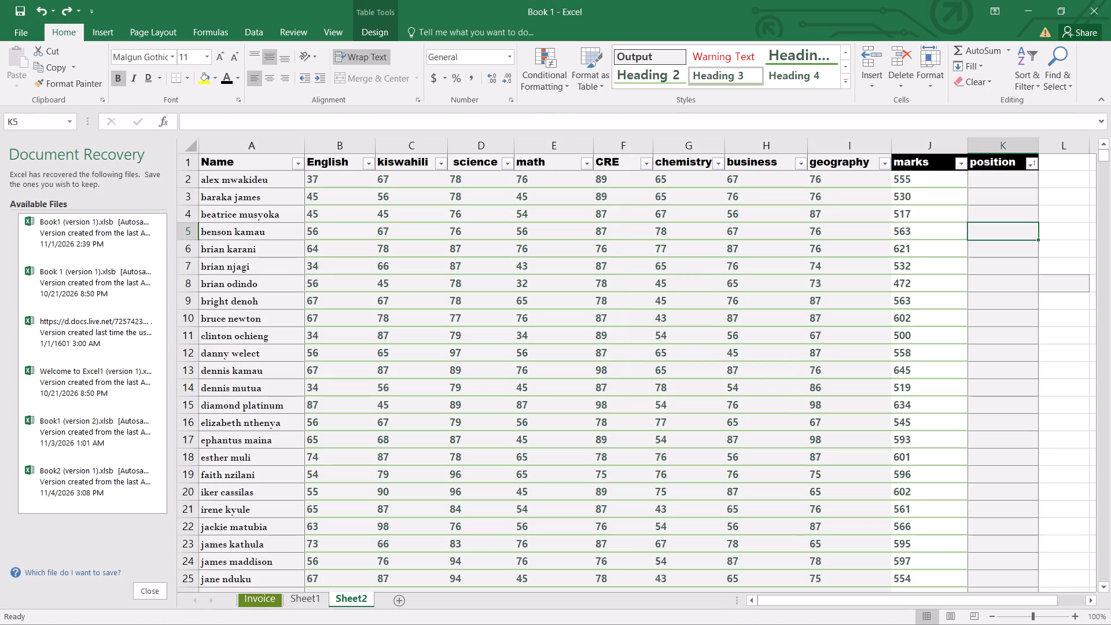
Select the marks in cells J2 to J51 and sort the table by them from largest to smallest.
click(917, 181)
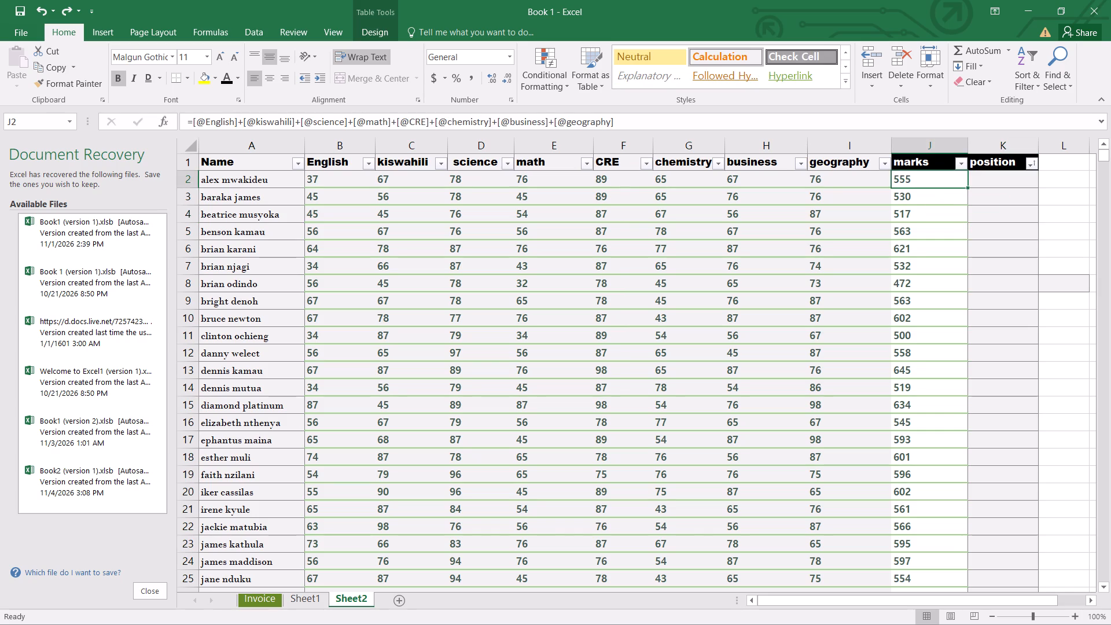
click(935, 179)
drag(943, 185, 935, 190)
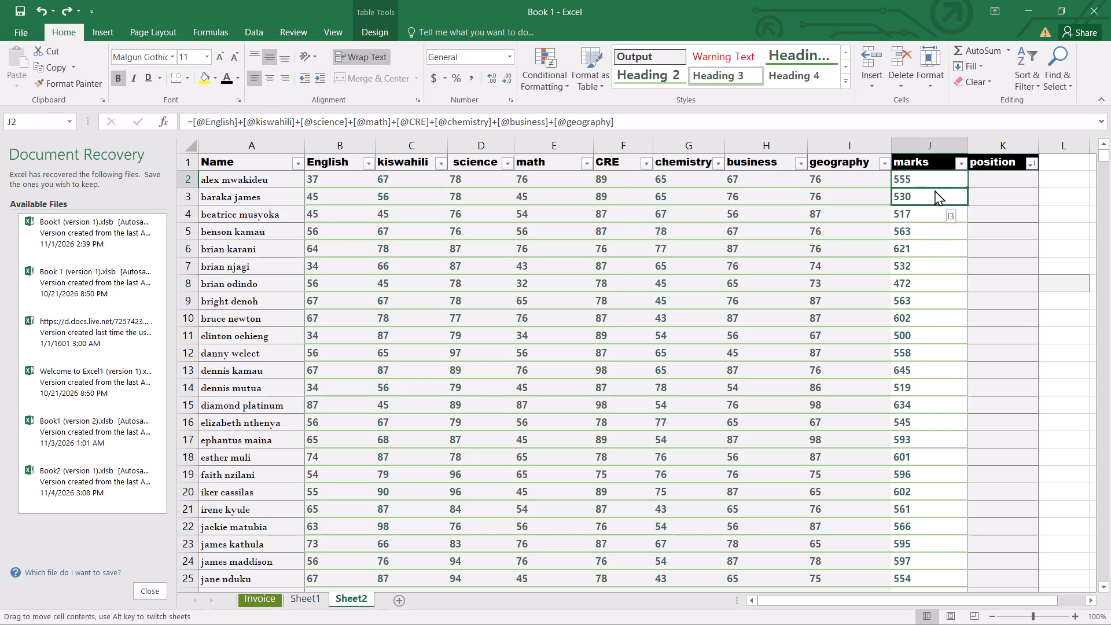
drag(935, 190, 937, 181)
click(931, 178)
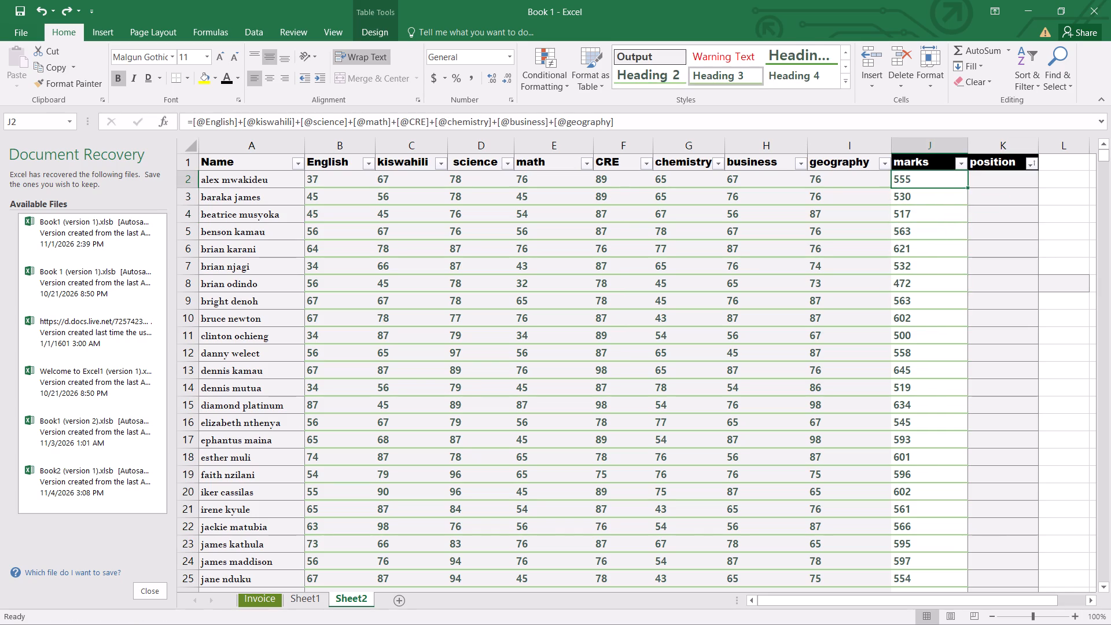
drag(921, 181, 919, 198)
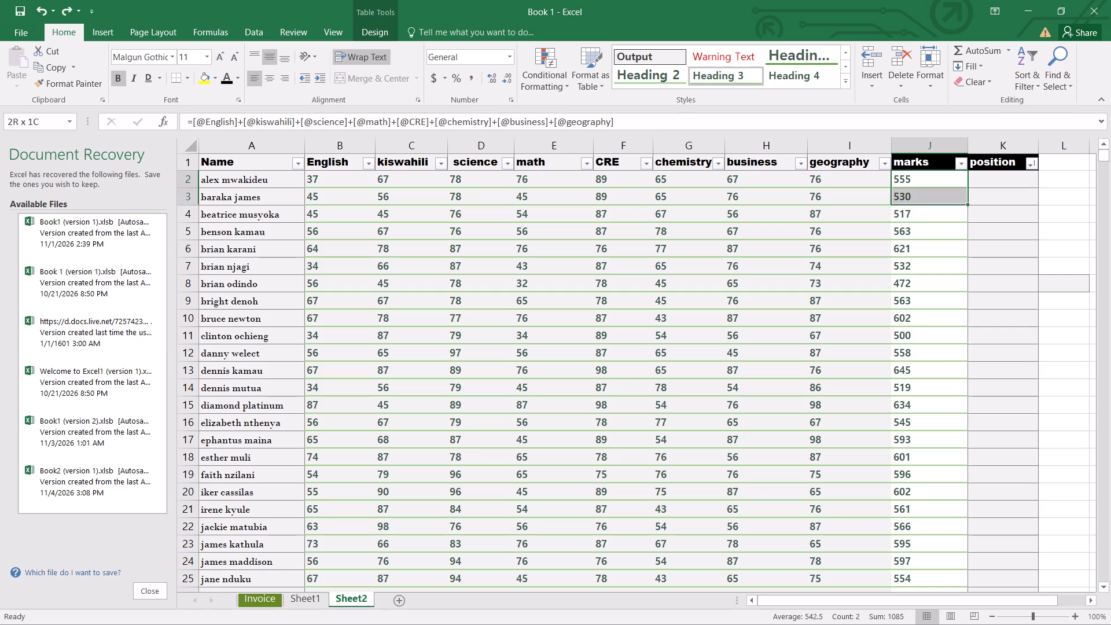
drag(919, 198, 915, 553)
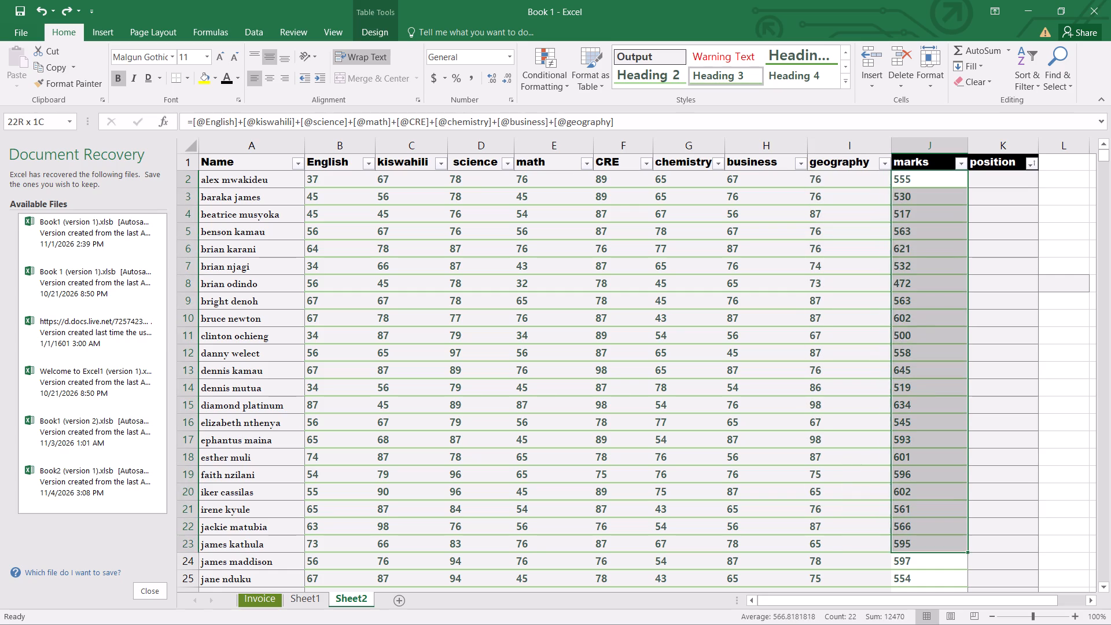
drag(915, 553, 932, 611)
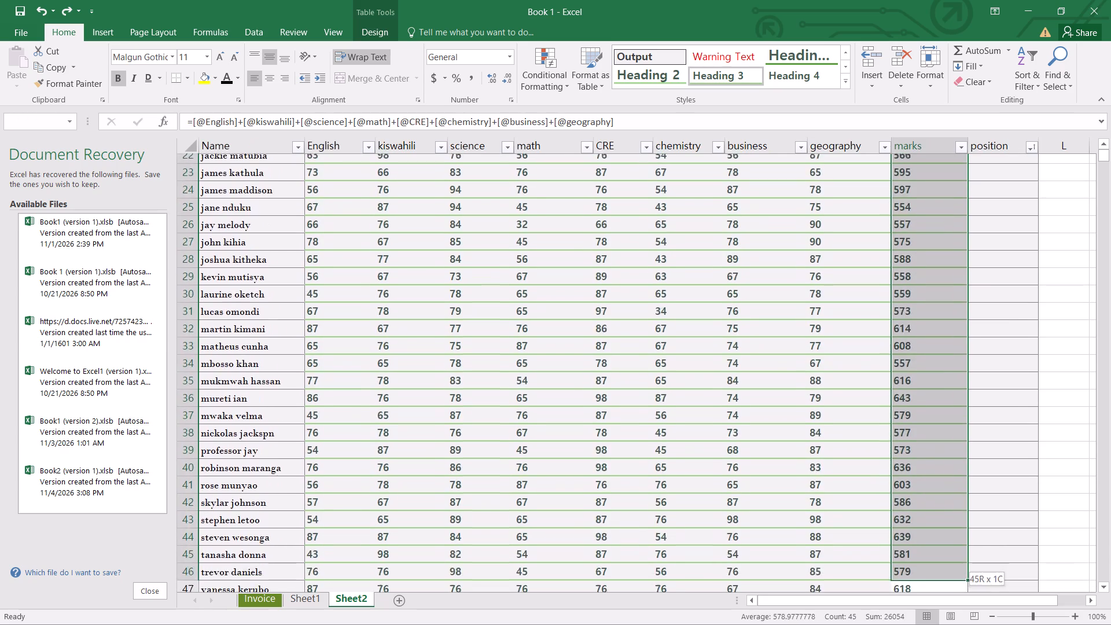
drag(932, 611, 926, 545)
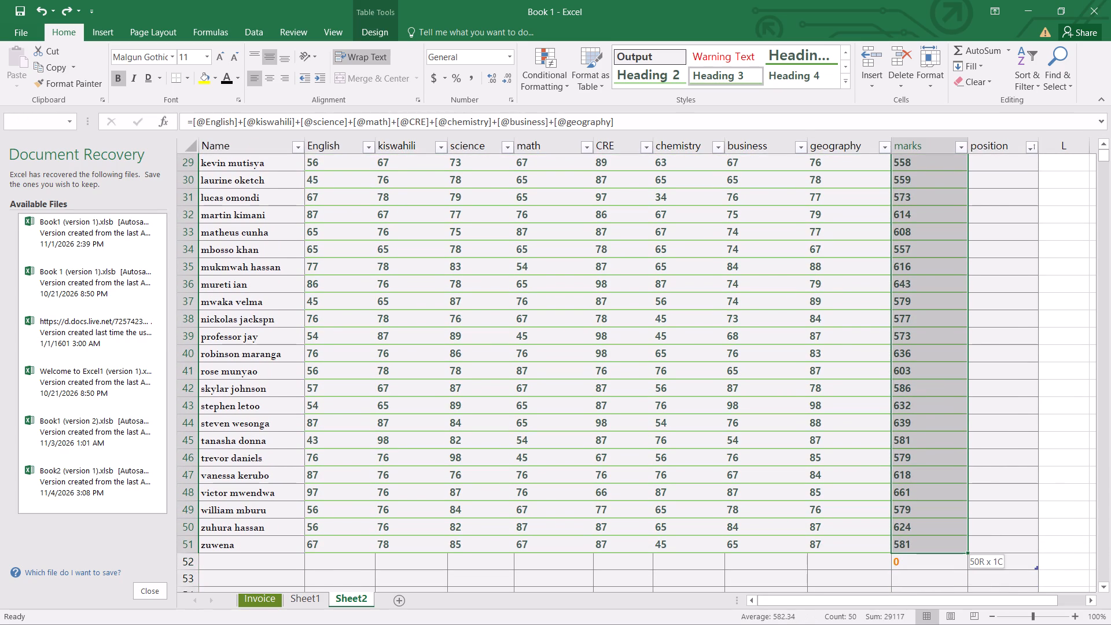
drag(926, 545, 926, 542)
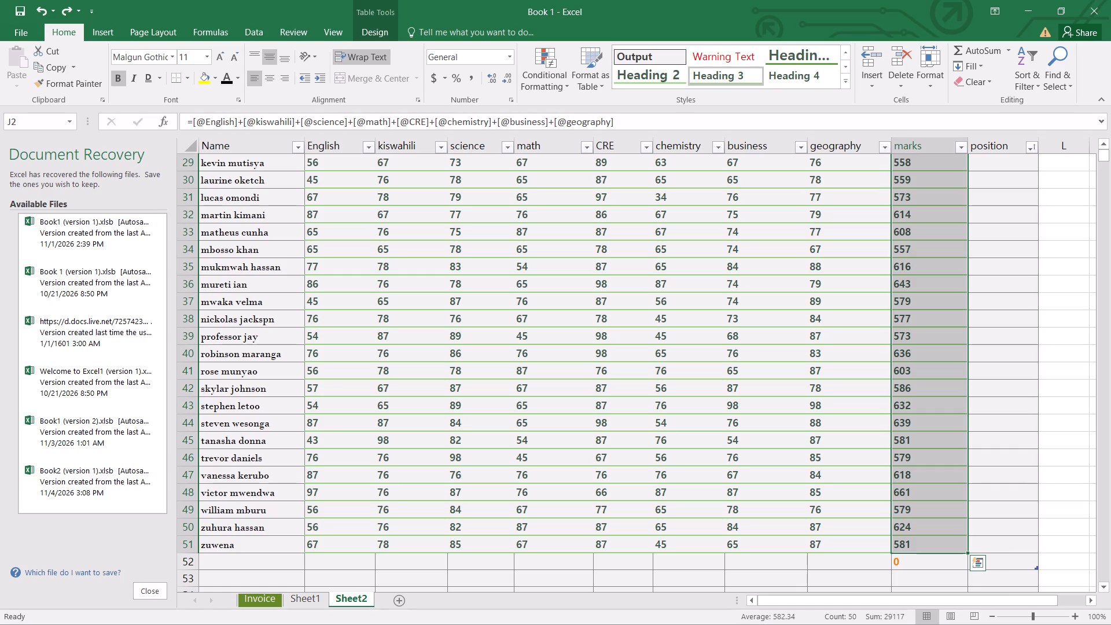
right_click(939, 523)
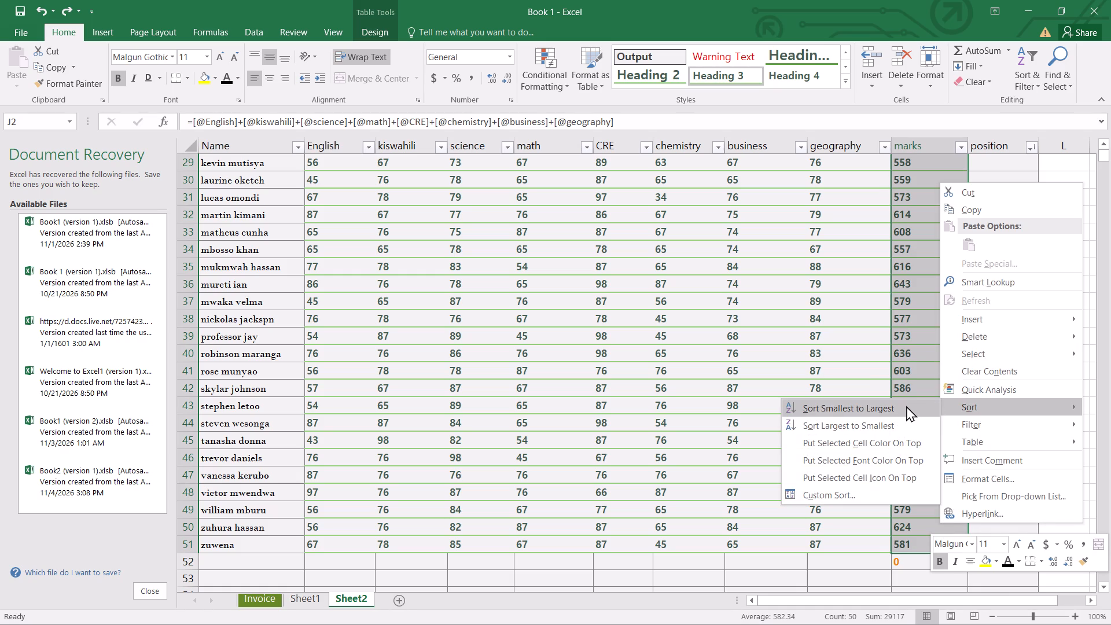
click(897, 425)
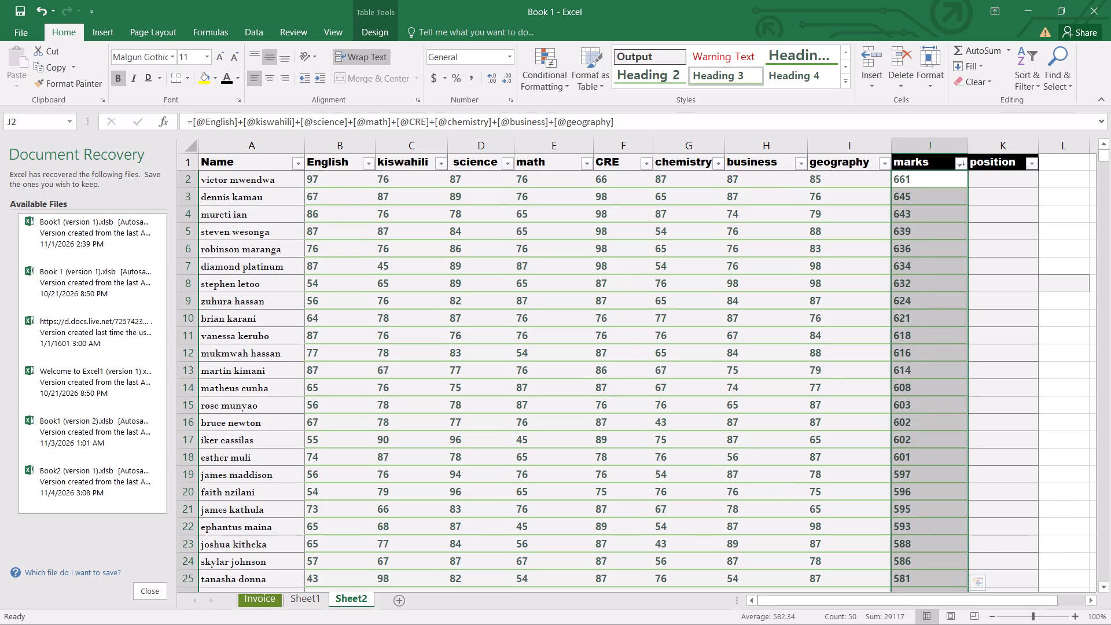
Number the position cells K2 to K51 from 1 to 50, entering 1 and 2 and filling the rest as a series.
click(1009, 185)
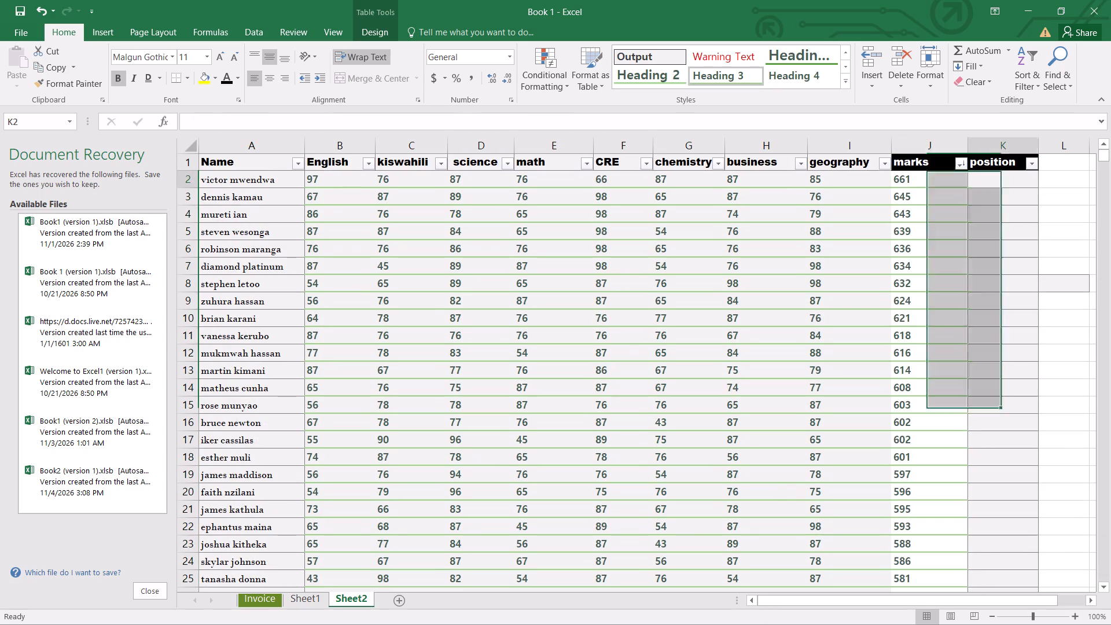
key(1)
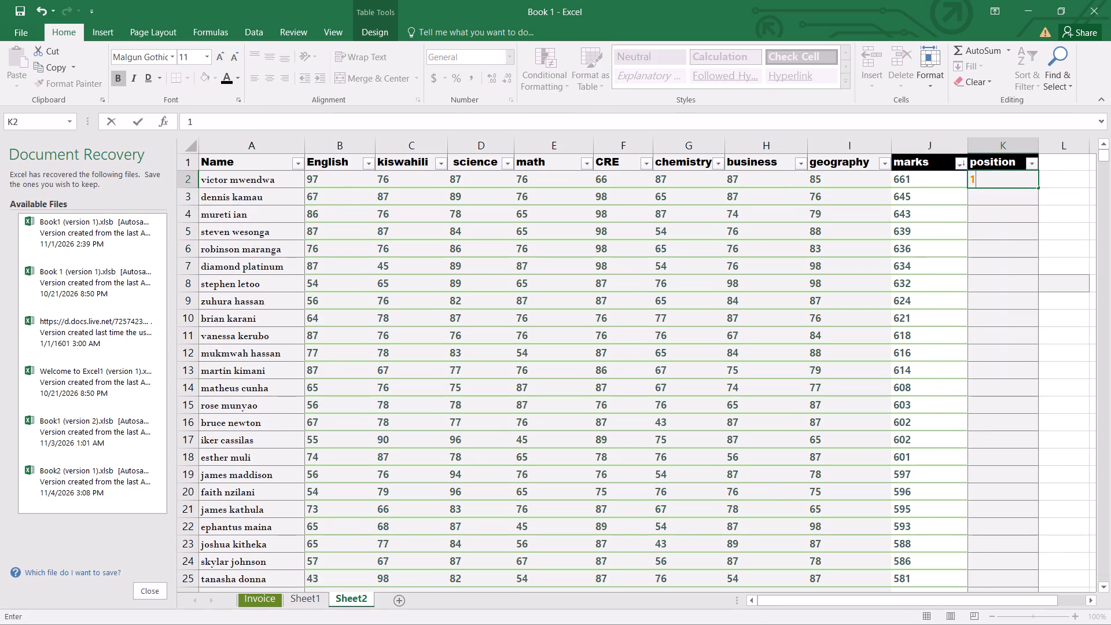
click(1001, 198)
key(2)
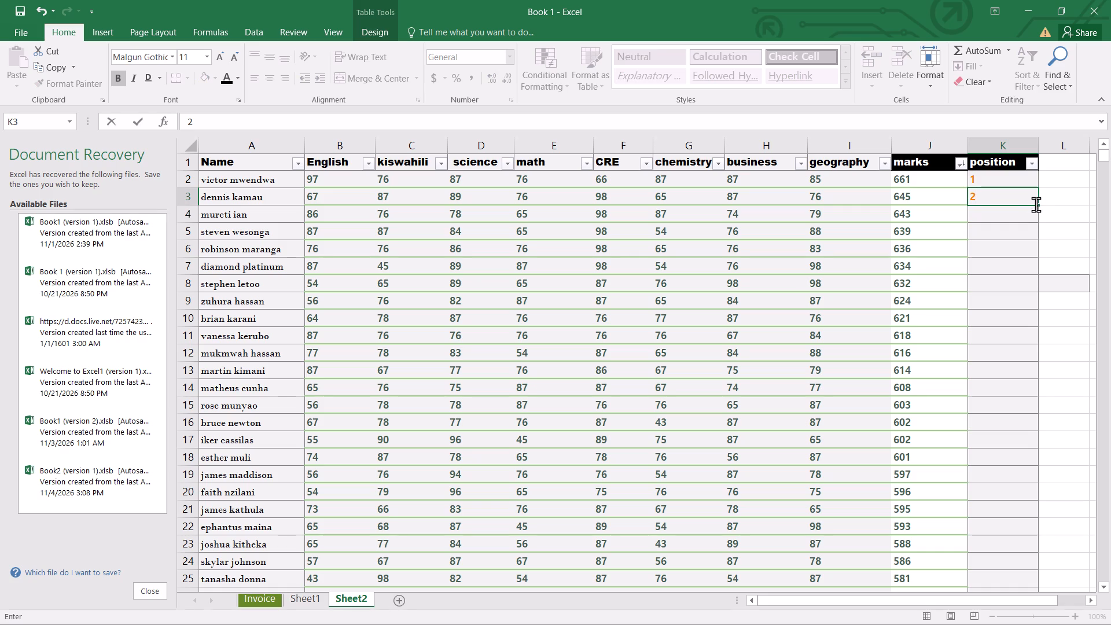
drag(1039, 203, 1039, 268)
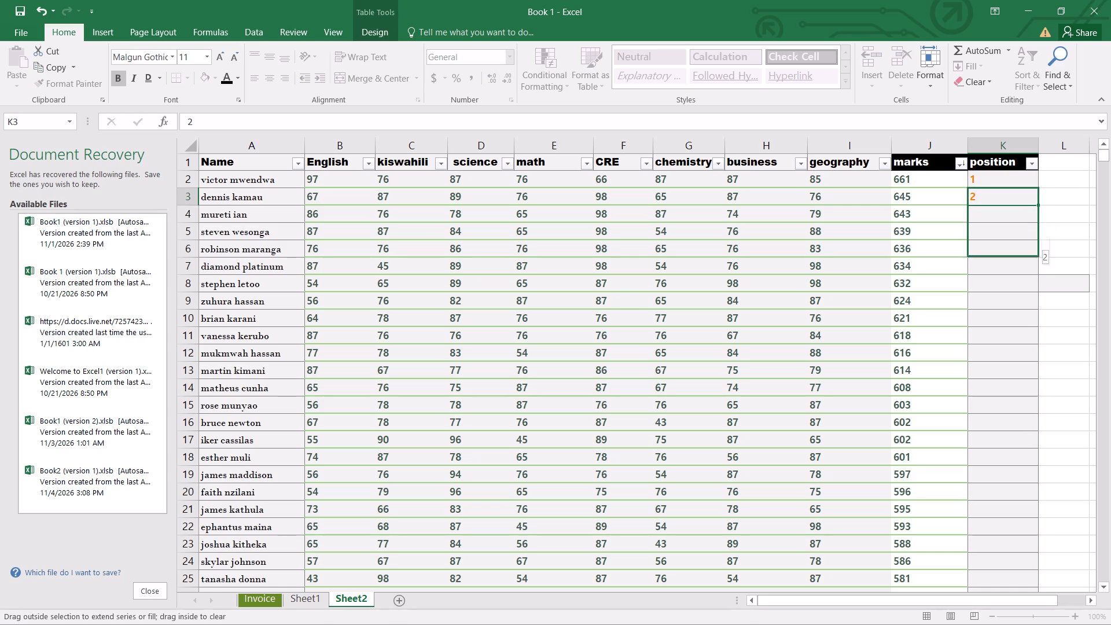
drag(1039, 268, 991, 590)
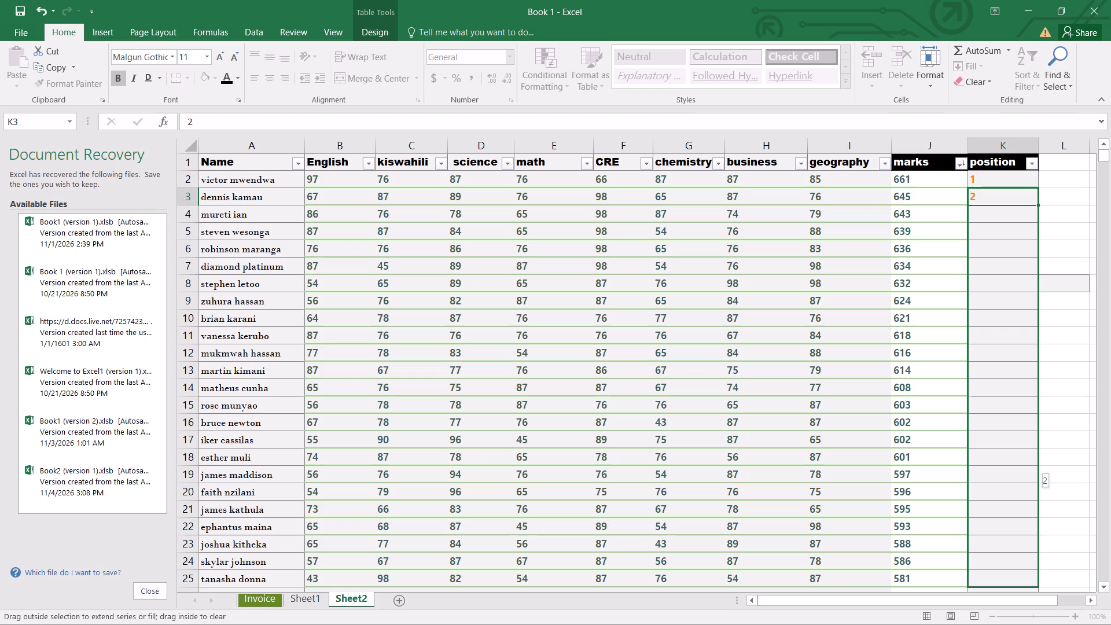
drag(991, 590, 991, 593)
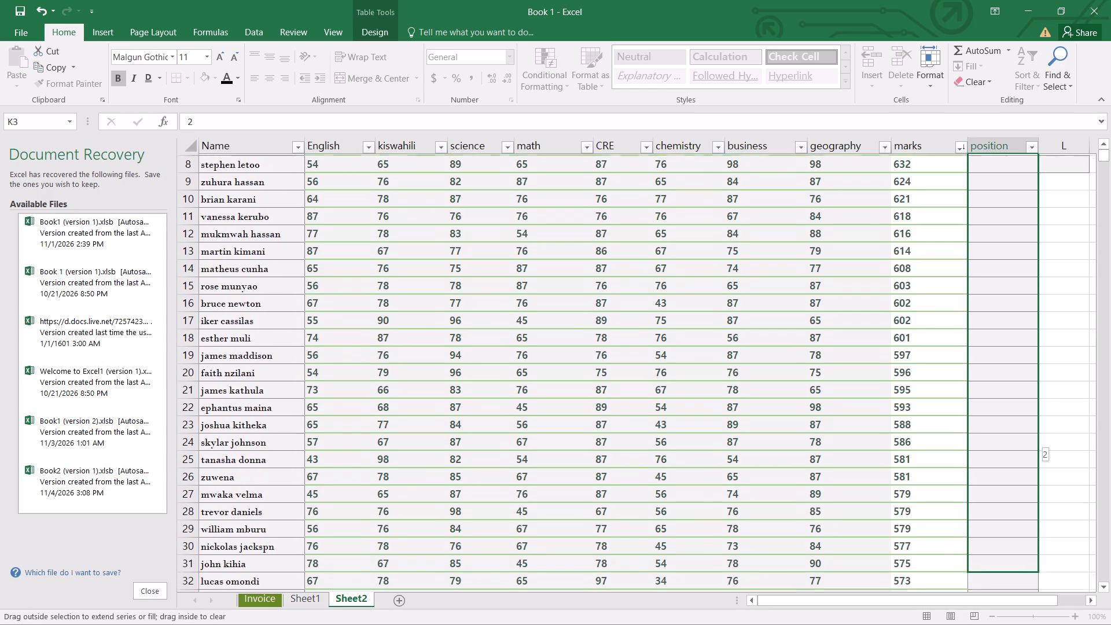
drag(991, 593, 992, 593)
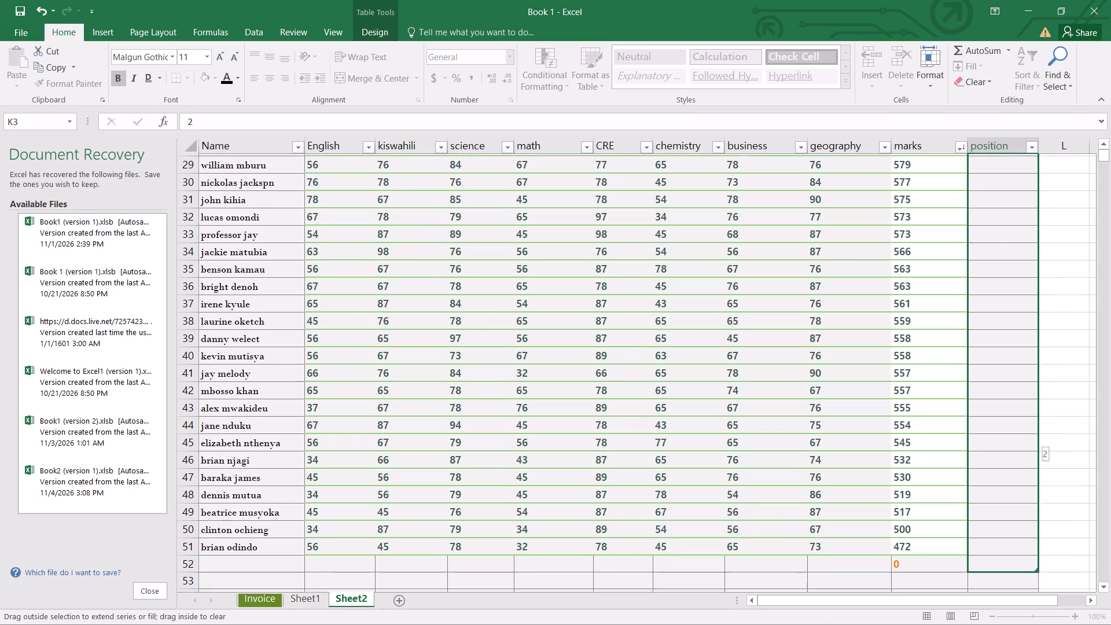
drag(992, 593, 1002, 533)
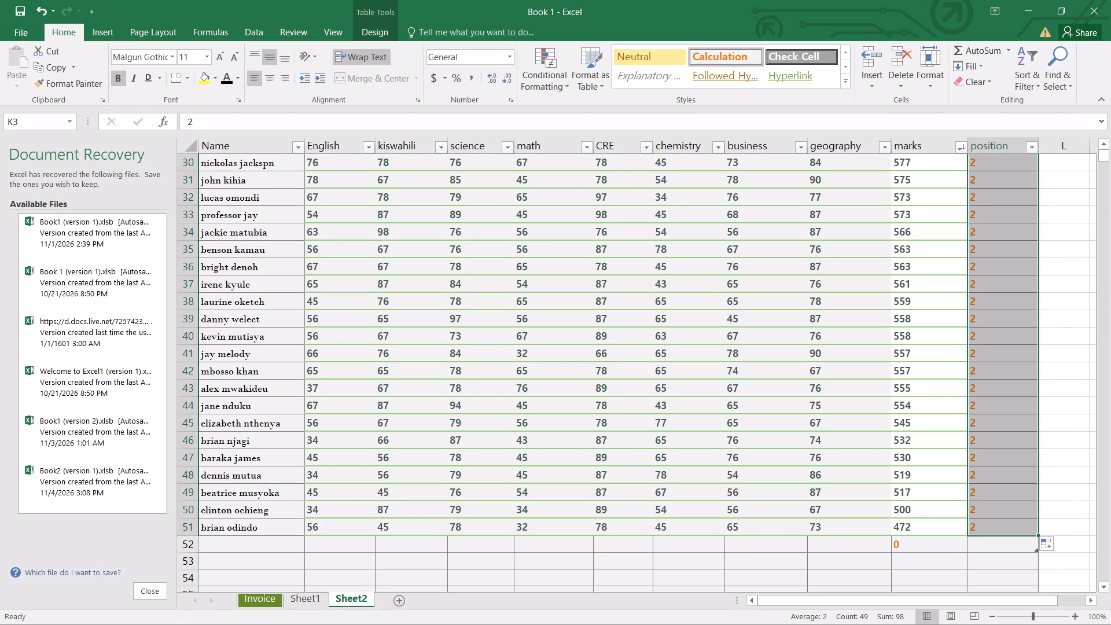
click(1047, 545)
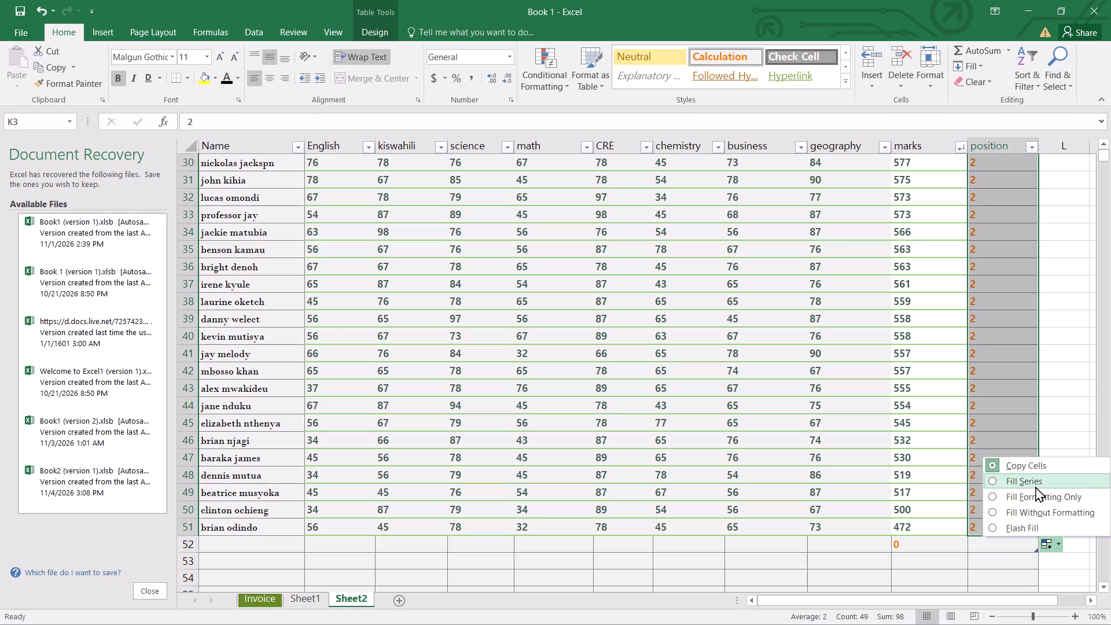
click(1037, 486)
Reset the positions in cells K2 to K51 to the Normal cell style, and give them the Heading 3 style.
scroll(1068, 470, up, 4)
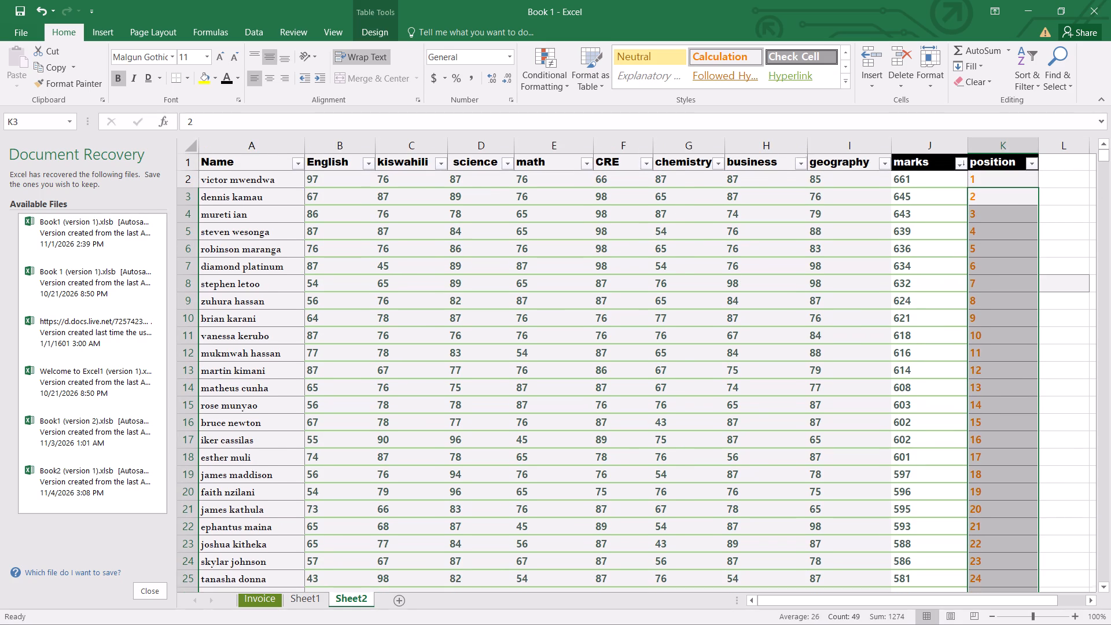
scroll(1087, 430, up, 2)
click(1014, 179)
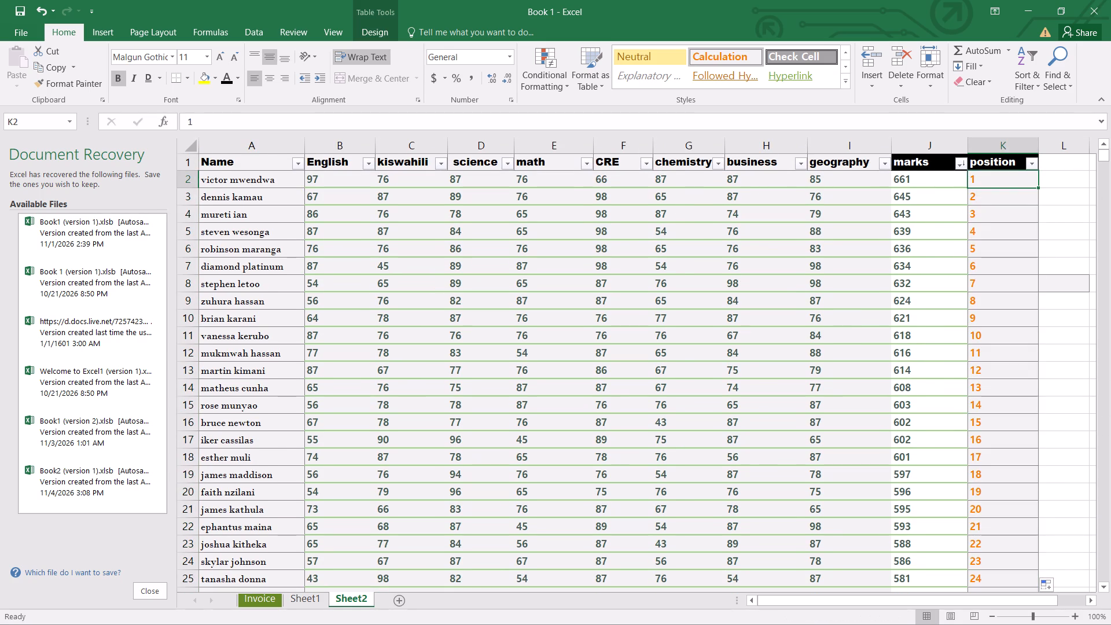
drag(1010, 178, 980, 546)
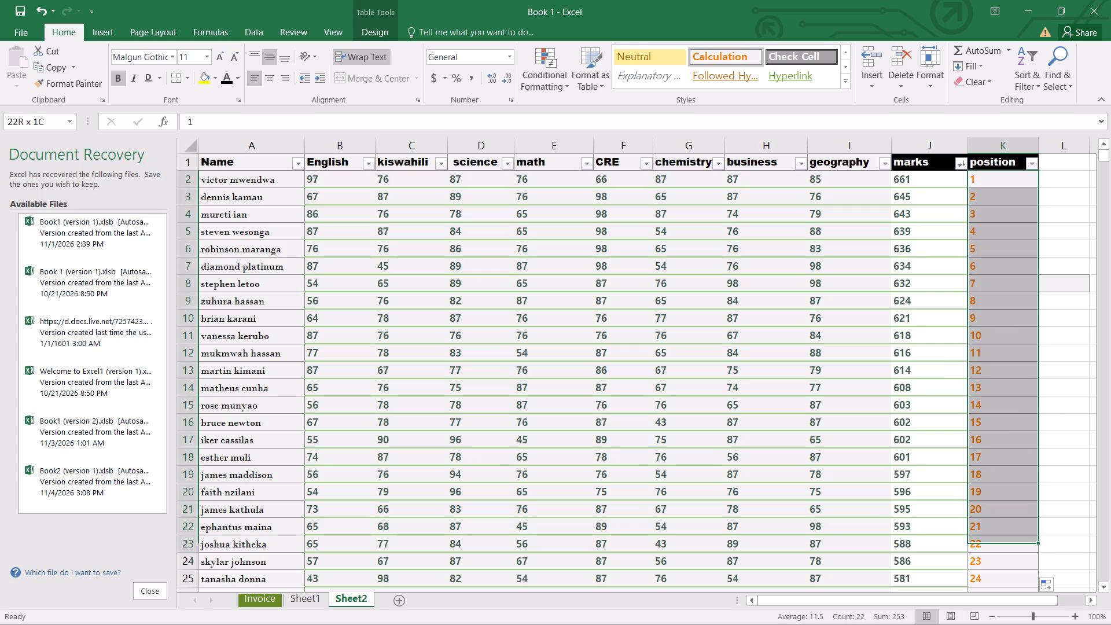
drag(980, 546, 977, 599)
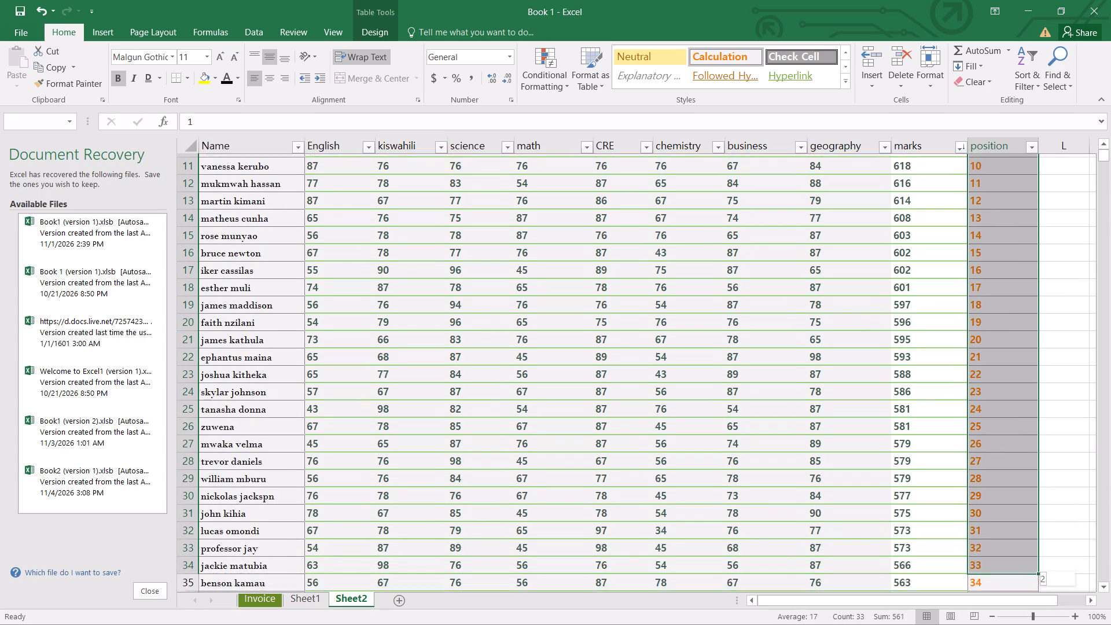
drag(977, 599, 978, 599)
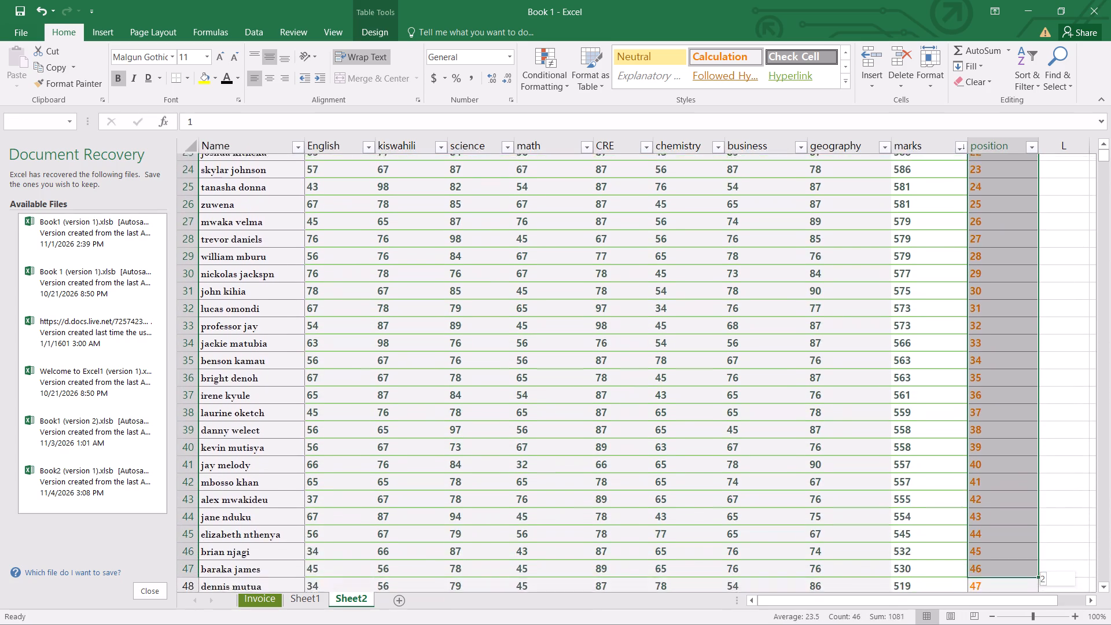
drag(978, 599, 998, 535)
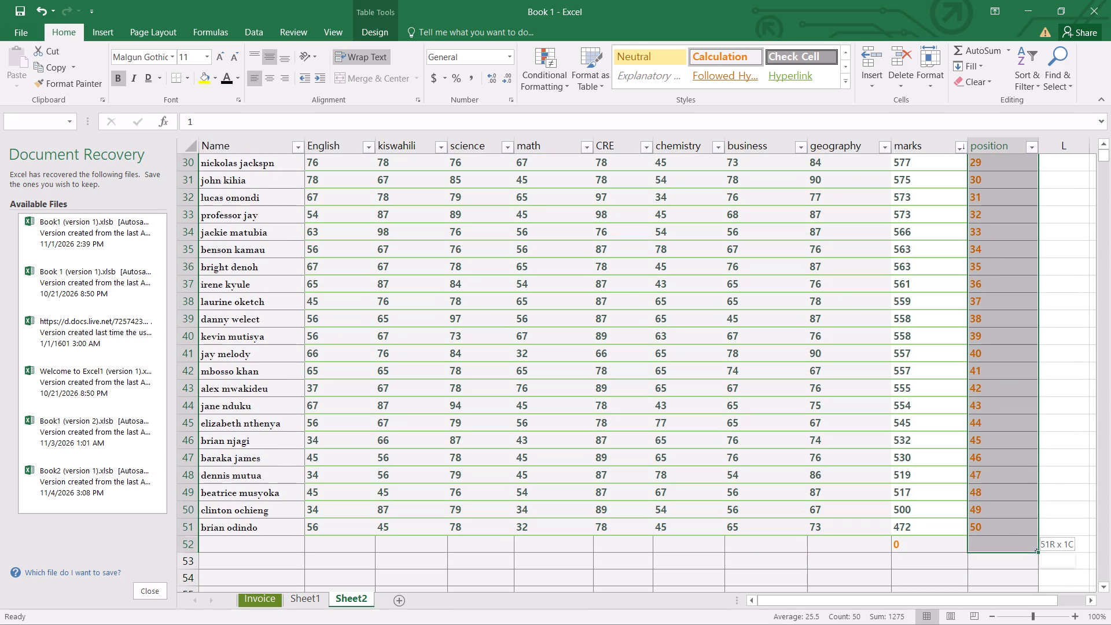
drag(998, 535, 998, 530)
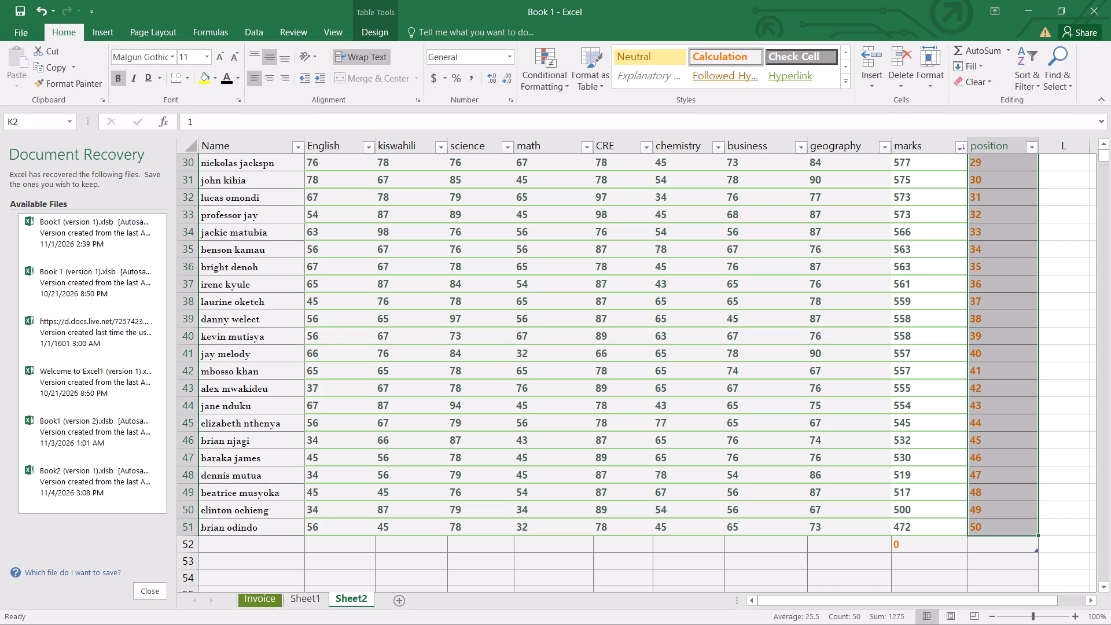
click(846, 78)
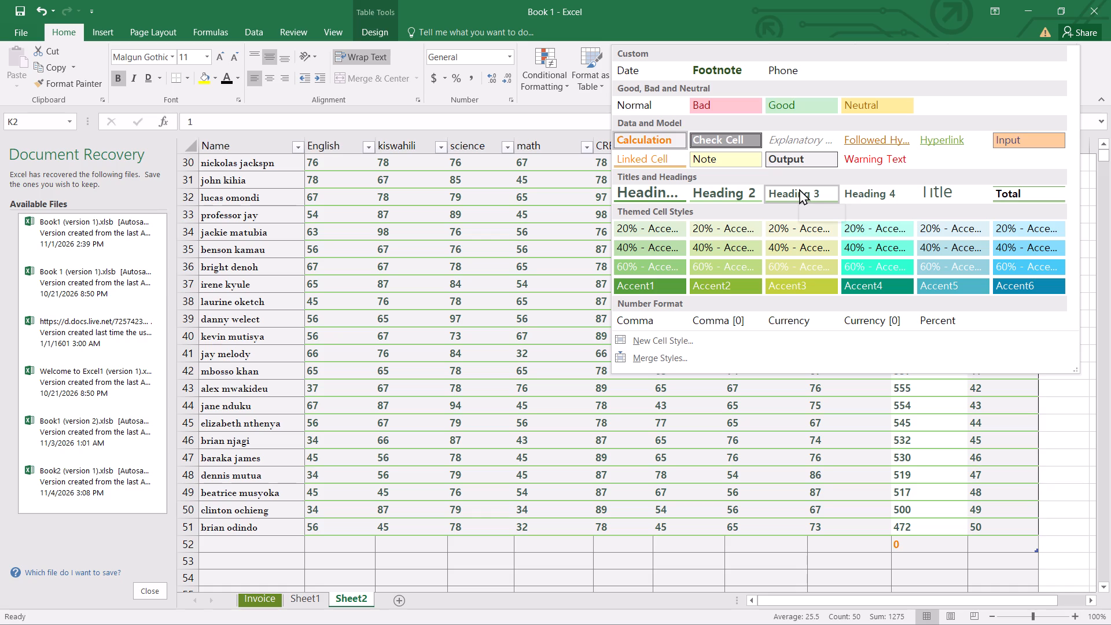
click(668, 103)
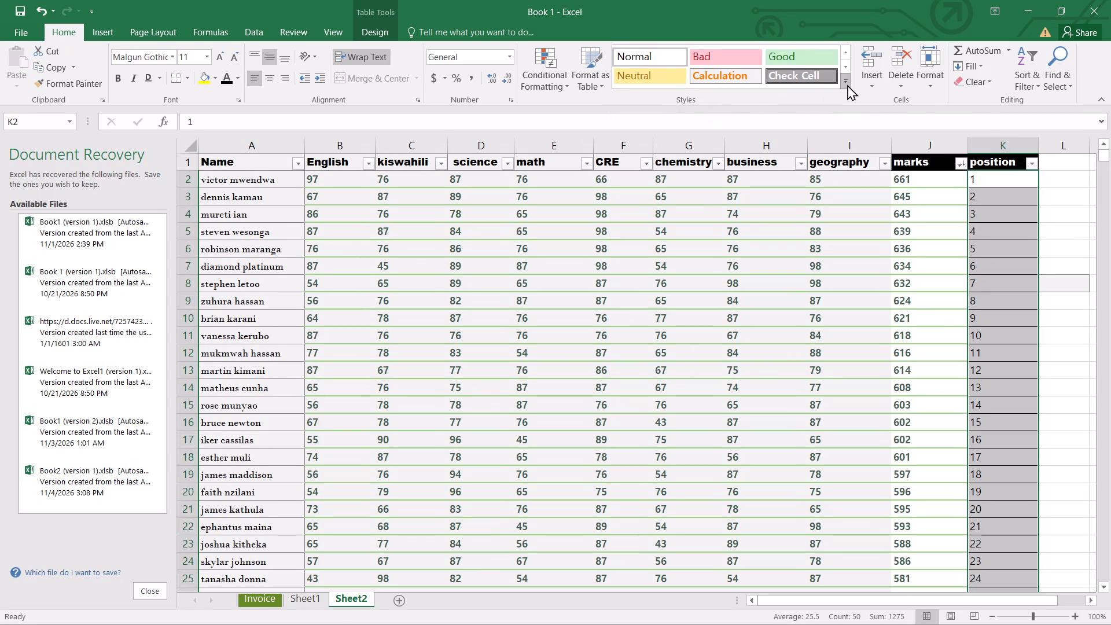
click(848, 84)
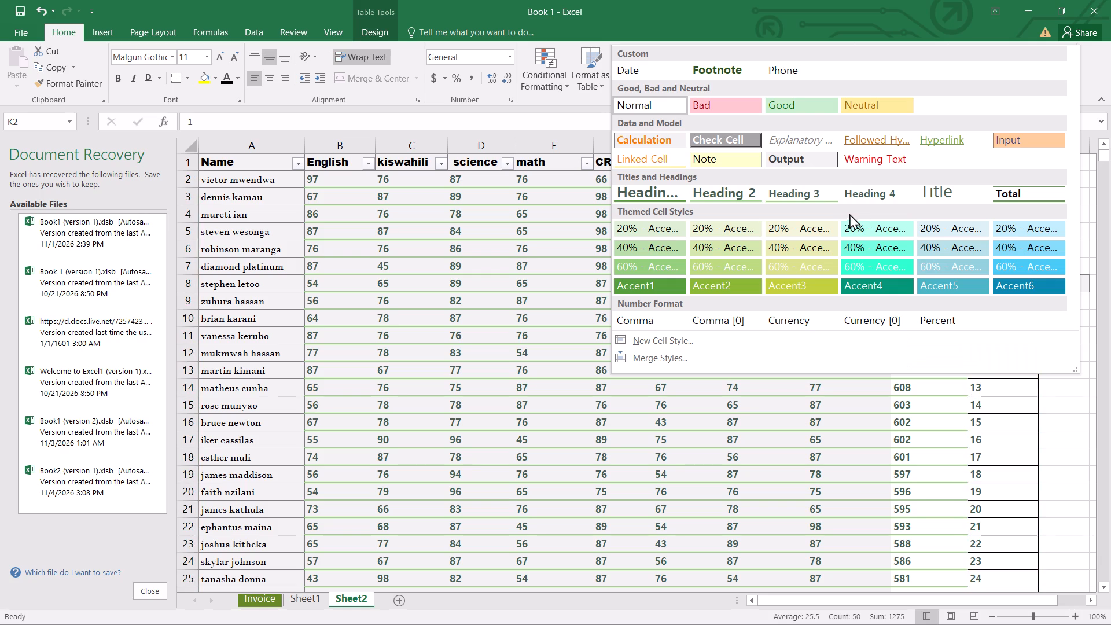
click(821, 191)
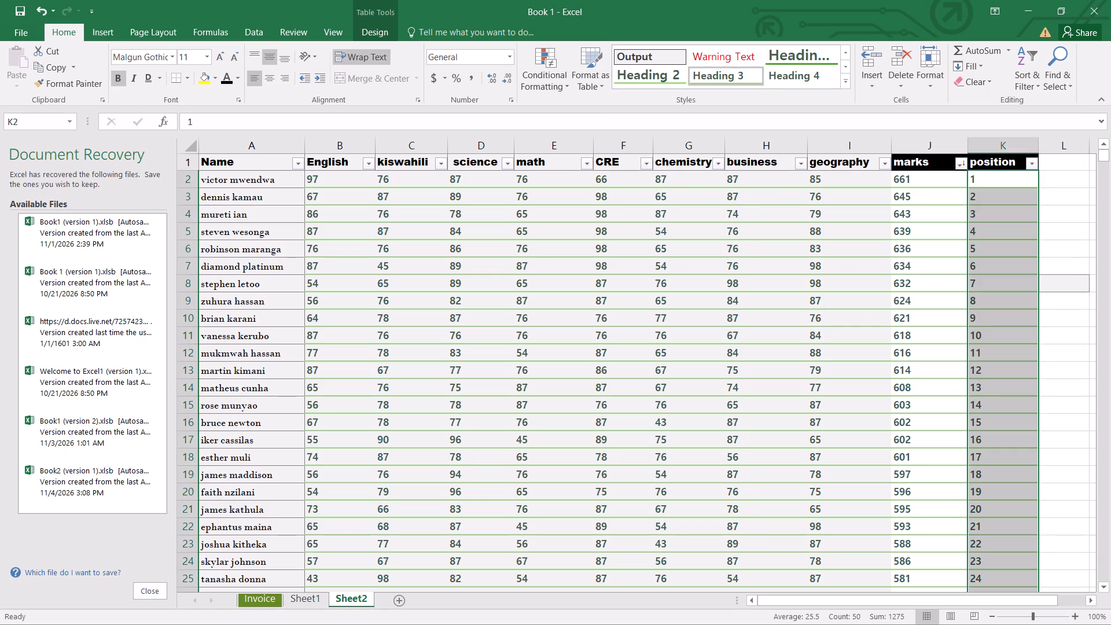
click(1075, 235)
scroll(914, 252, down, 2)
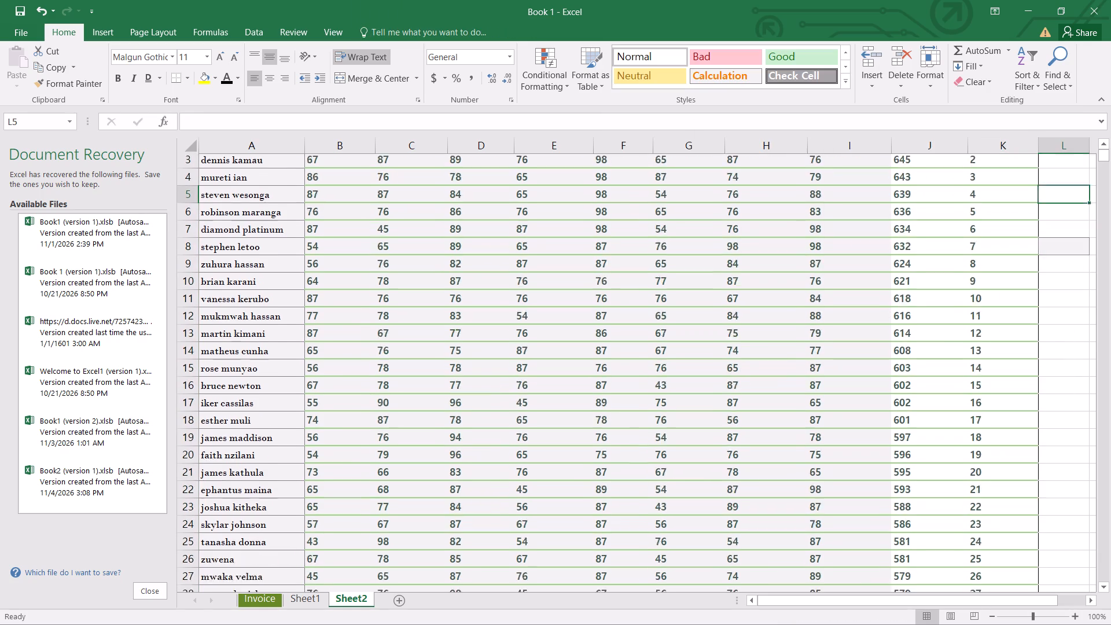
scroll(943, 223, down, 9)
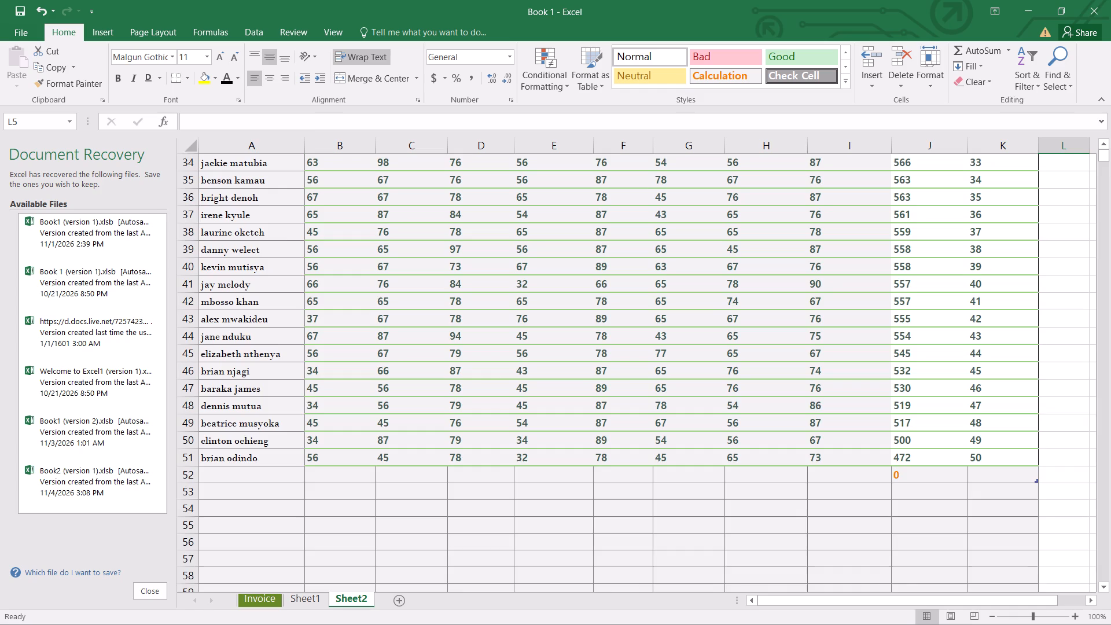
Apply the Calculation cell style to the total marks in cells J2 to J51.
scroll(923, 233, up, 17)
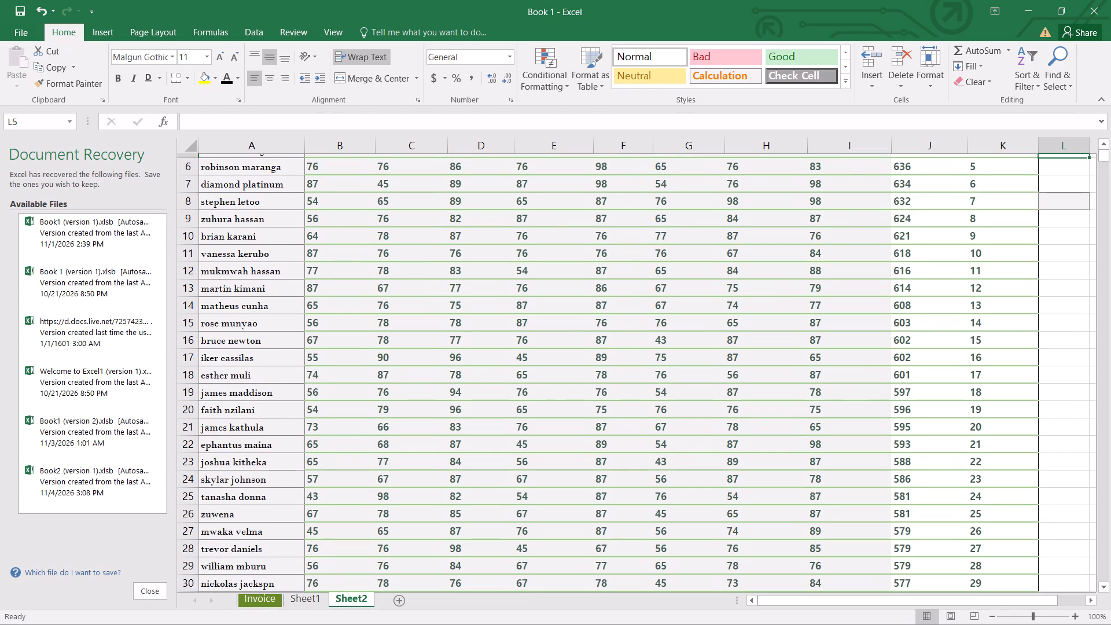
drag(919, 181, 905, 494)
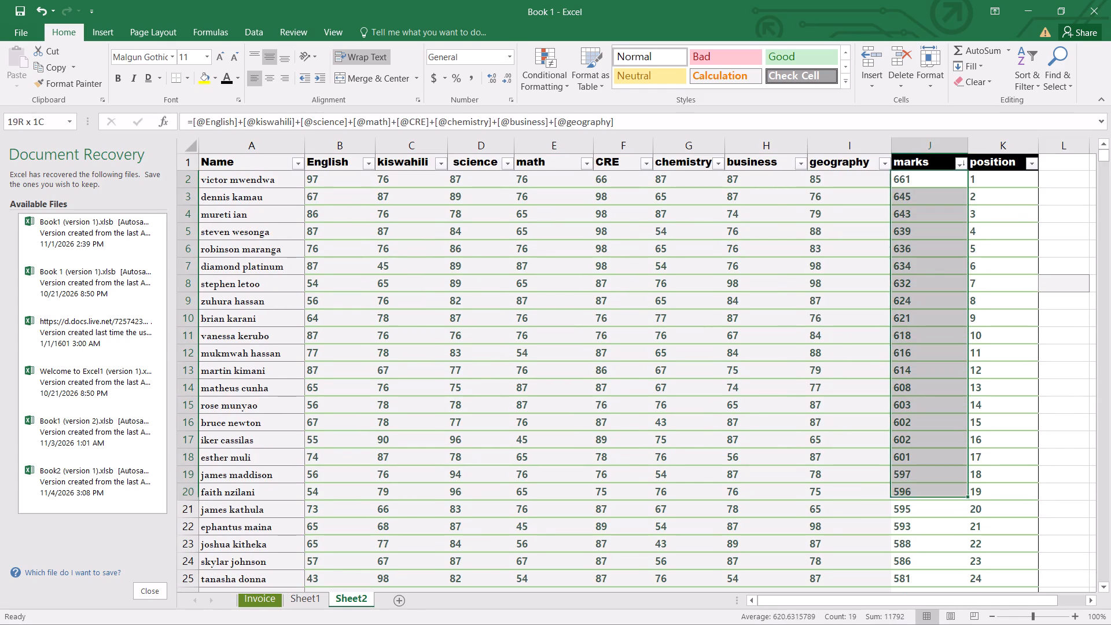
drag(905, 494, 929, 592)
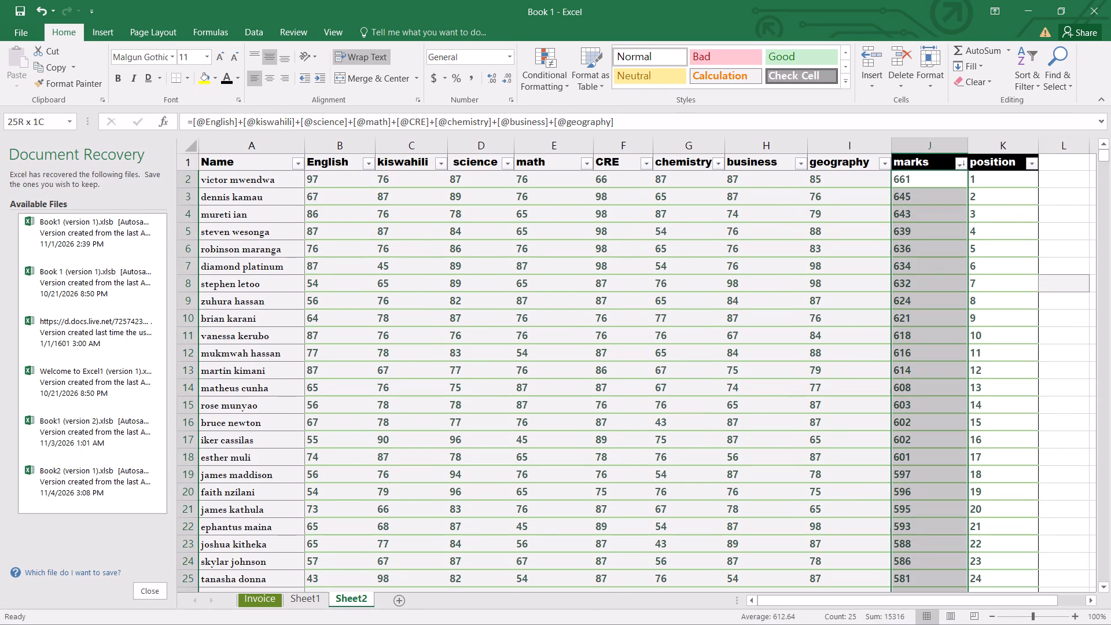
drag(929, 592, 934, 600)
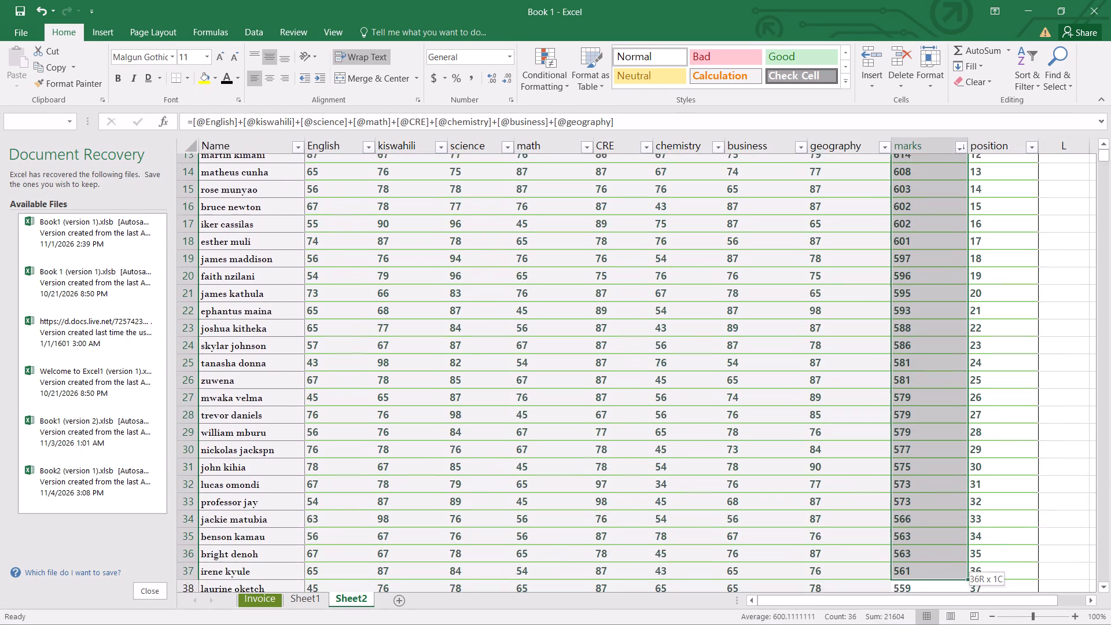
drag(934, 600, 935, 600)
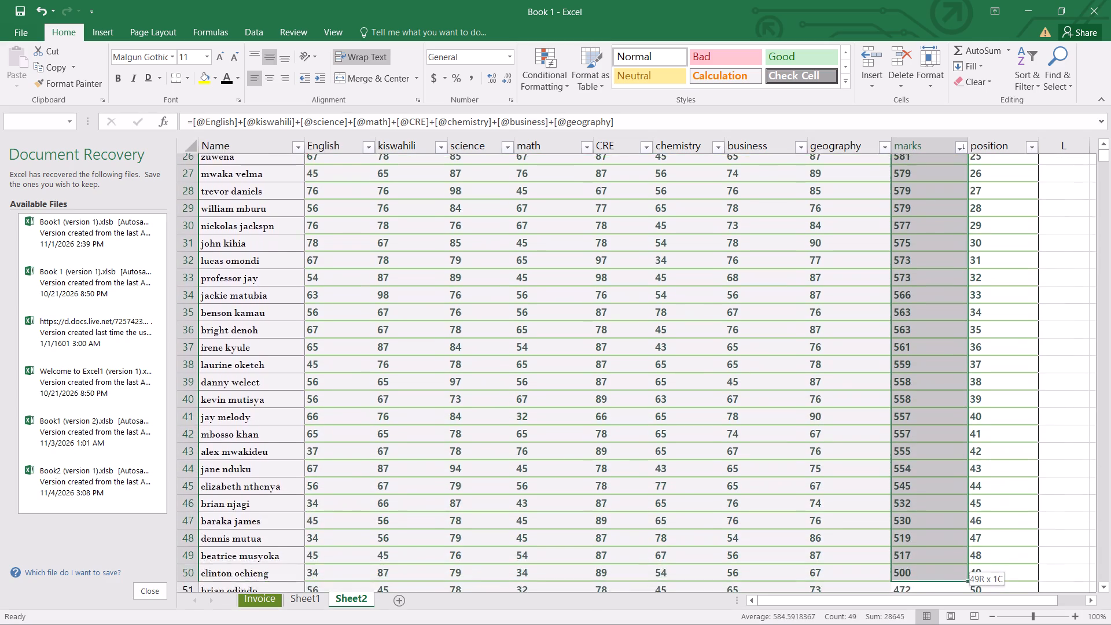
drag(935, 600, 929, 546)
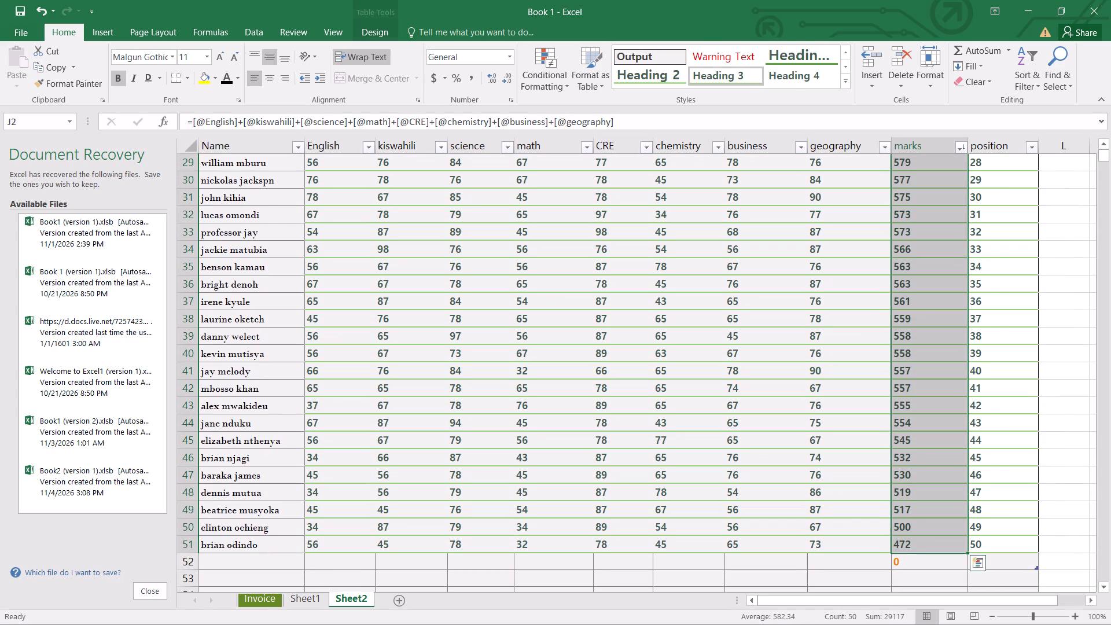
click(845, 77)
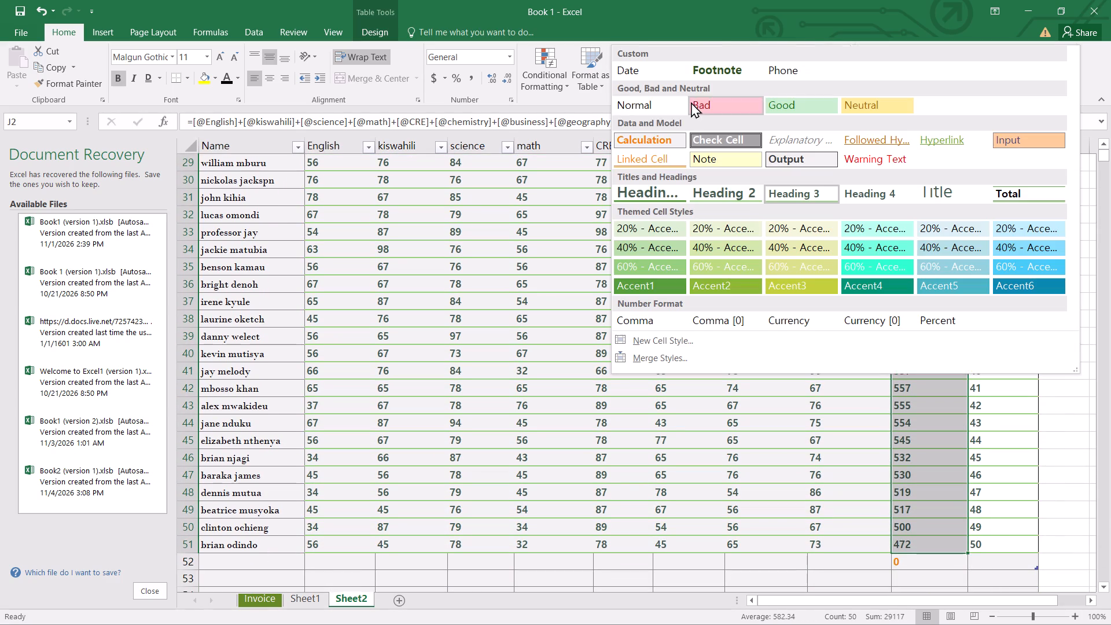
click(655, 135)
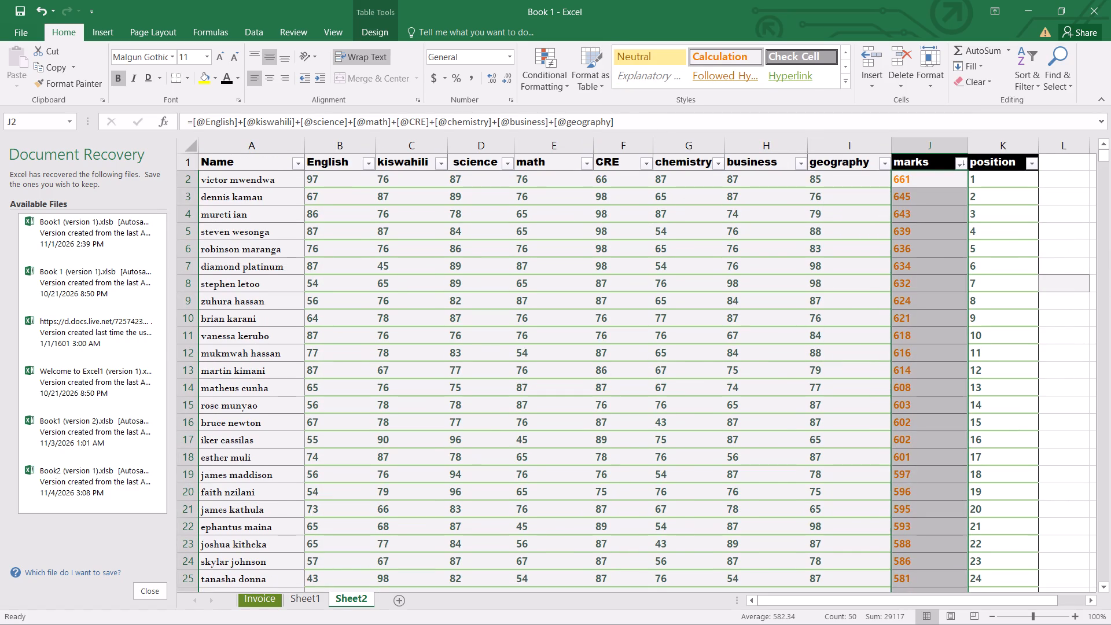
click(1088, 205)
scroll(693, 314, up, 3)
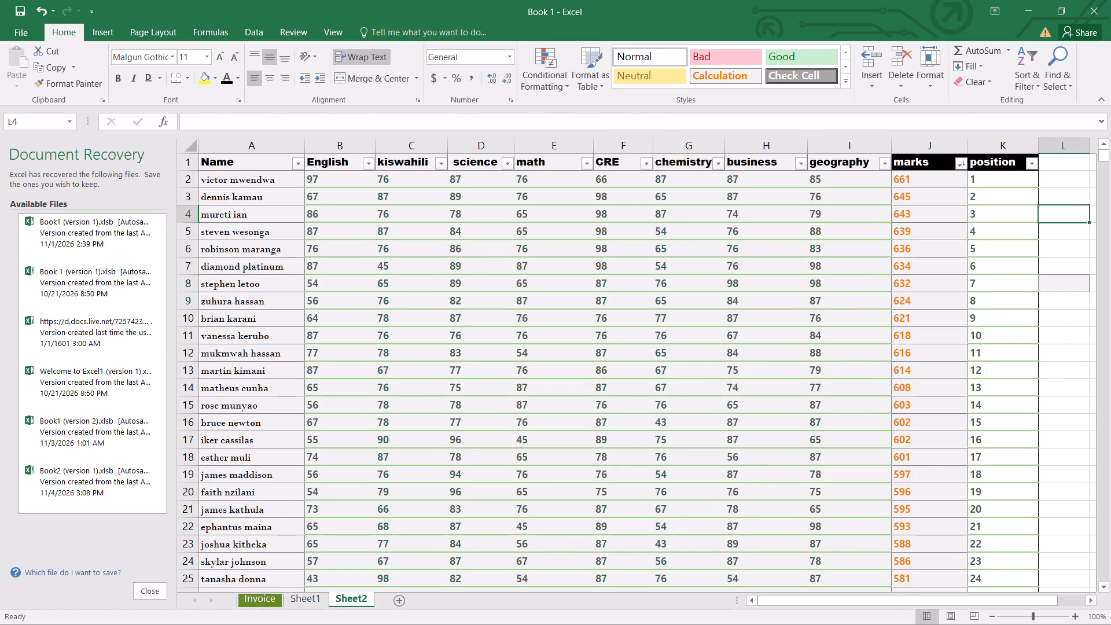
Look over the restyled marks column down to the extra row below the last student and check cell J52.
scroll(707, 300, down, 12)
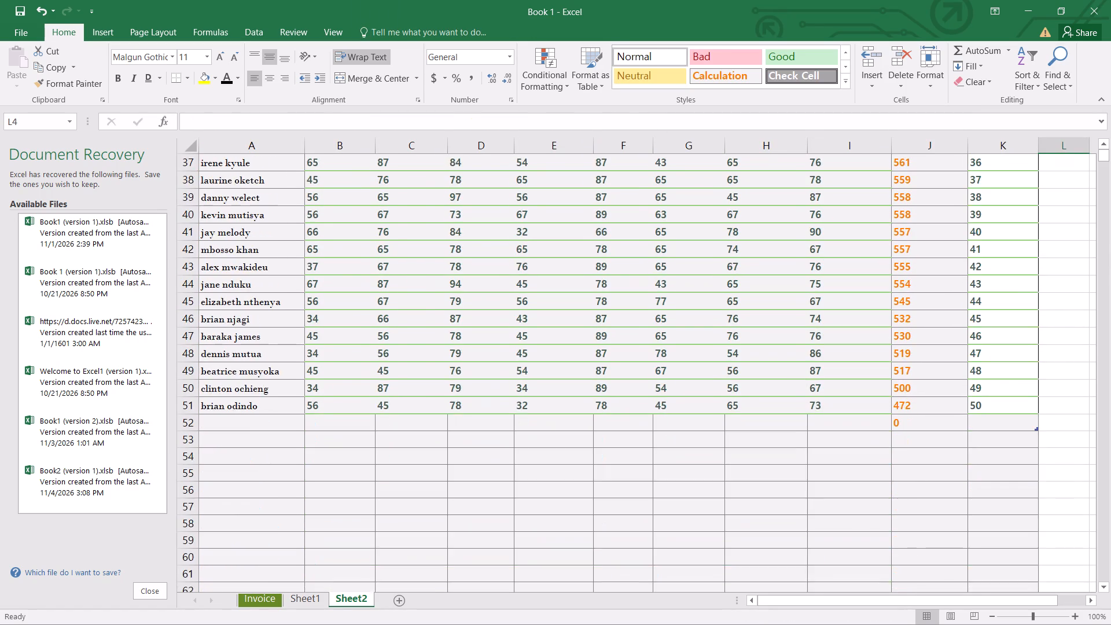
scroll(719, 278, down, 1)
click(909, 371)
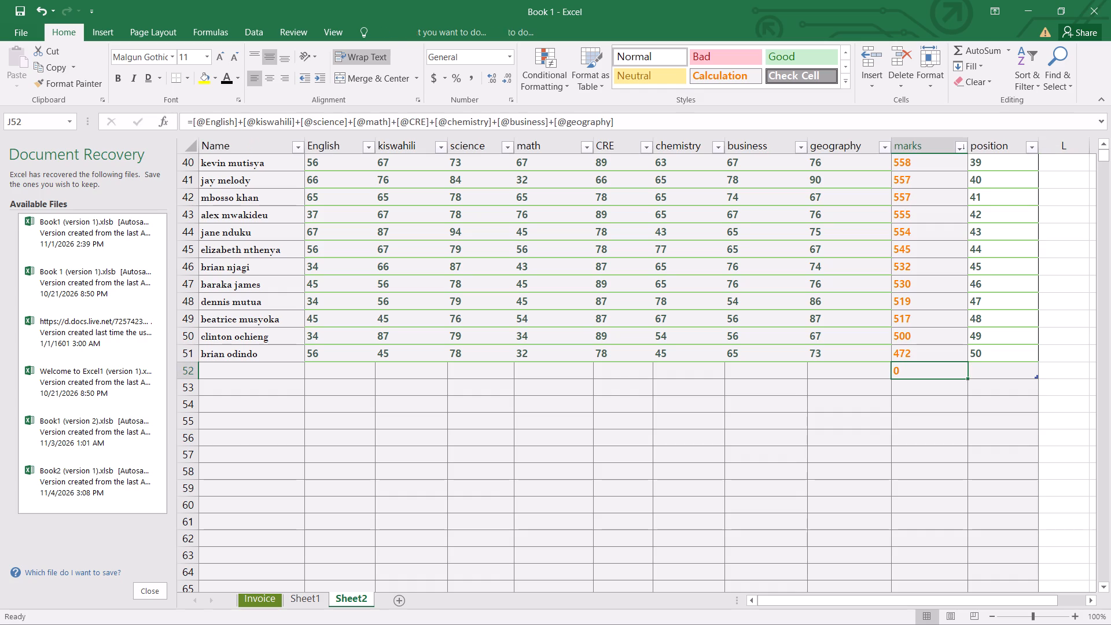
scroll(888, 346, up, 4)
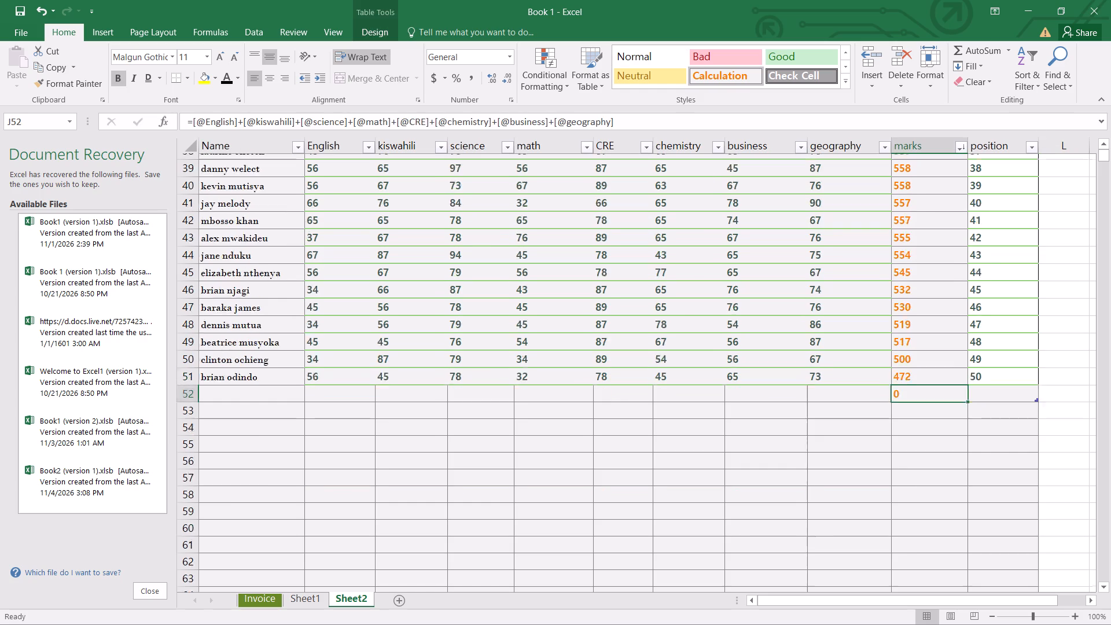
scroll(893, 337, up, 5)
scroll(916, 296, up, 5)
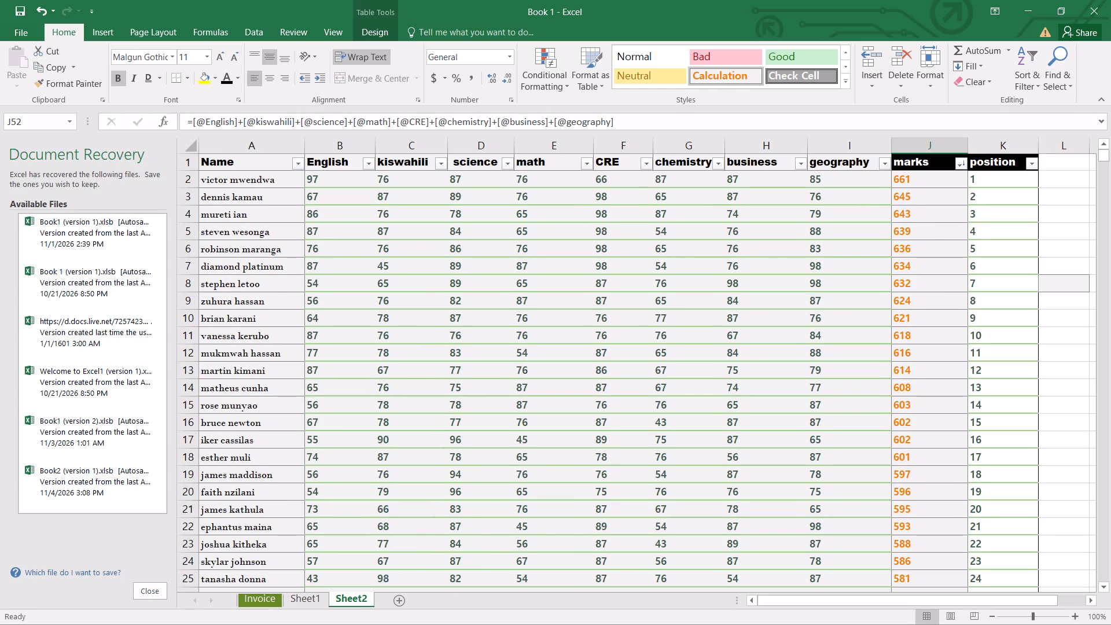
Insert the average of the total marks in cells J2 to J51 below the marks column with AutoSum.
click(921, 183)
drag(928, 179, 928, 494)
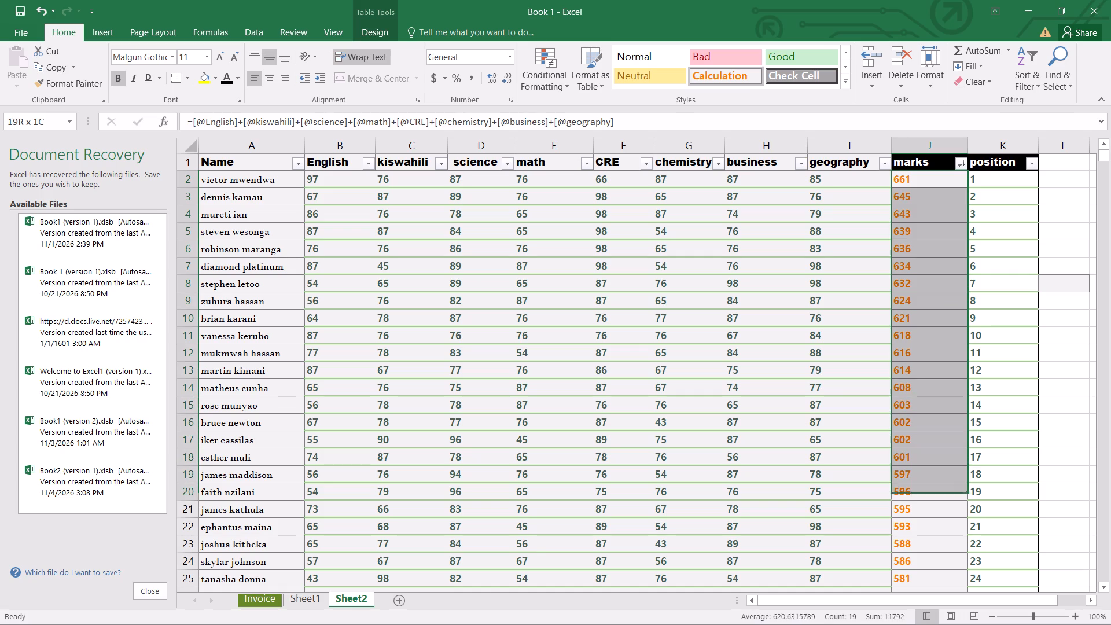
drag(928, 494, 937, 607)
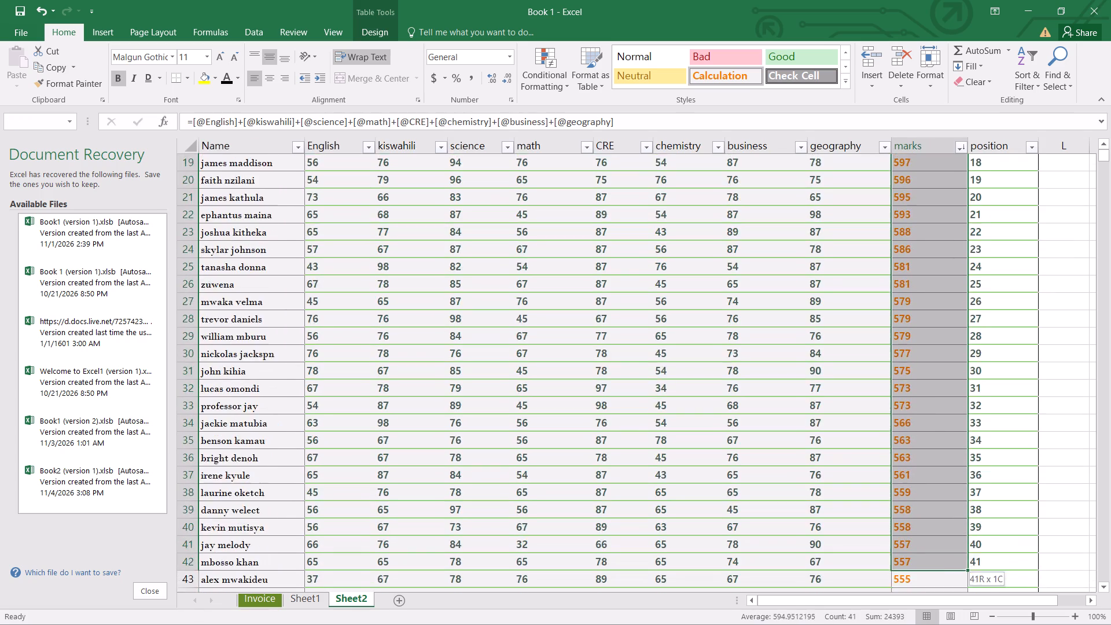
drag(937, 607, 940, 543)
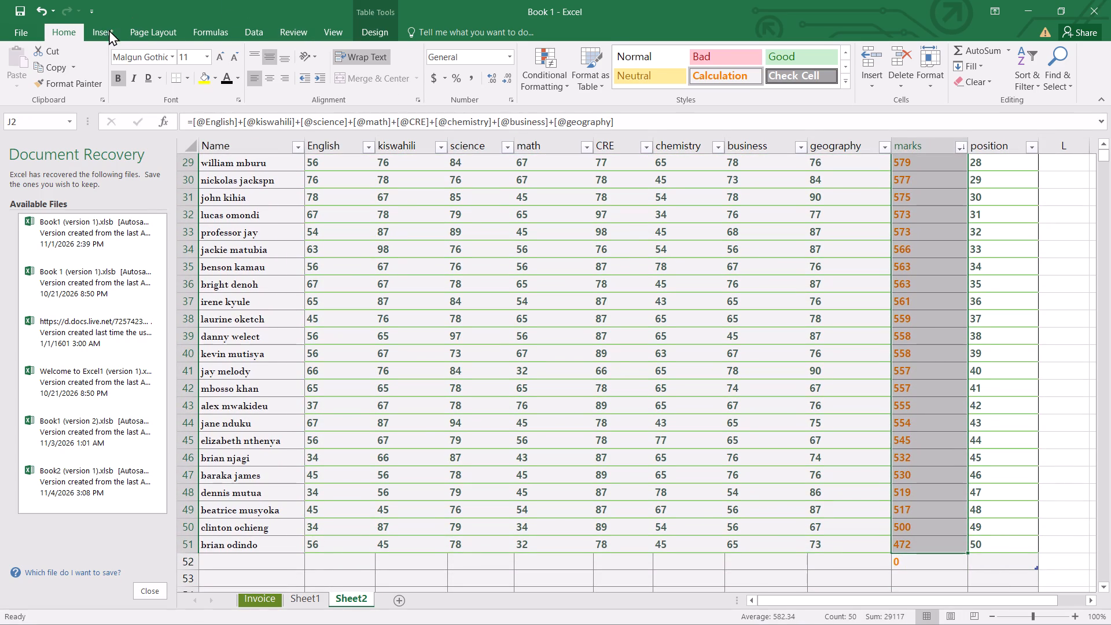
click(220, 31)
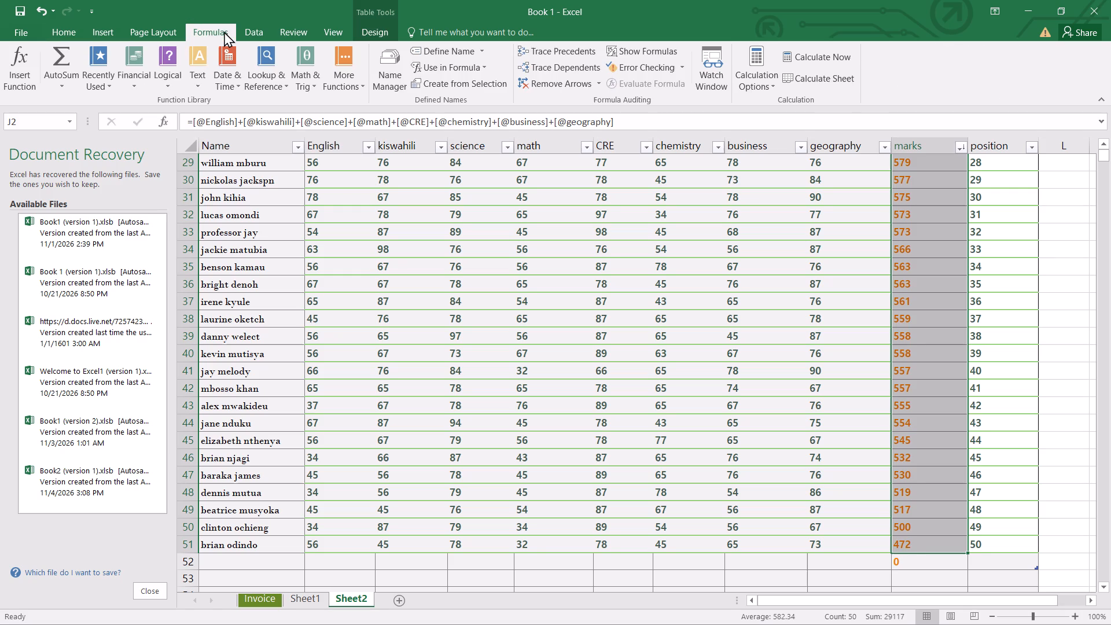
click(65, 82)
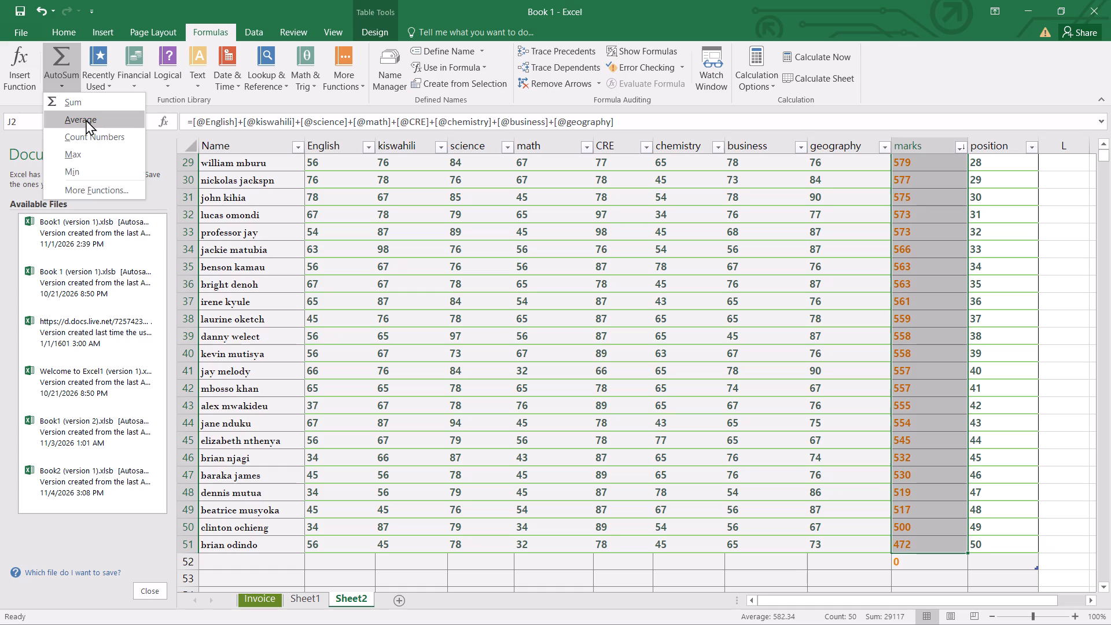
click(84, 119)
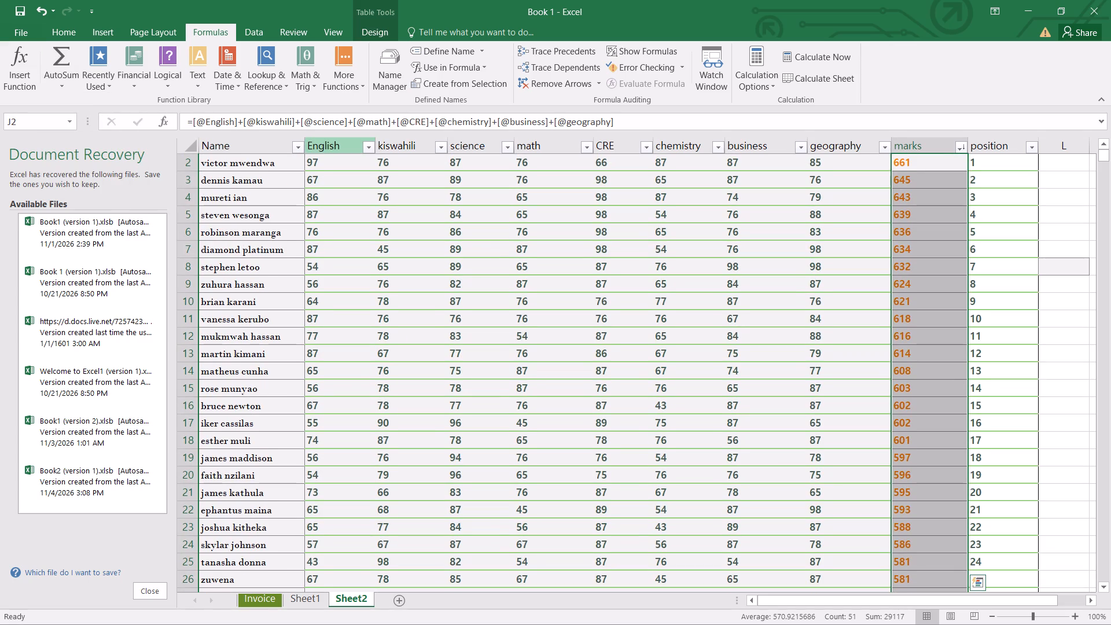
scroll(790, 290, down, 11)
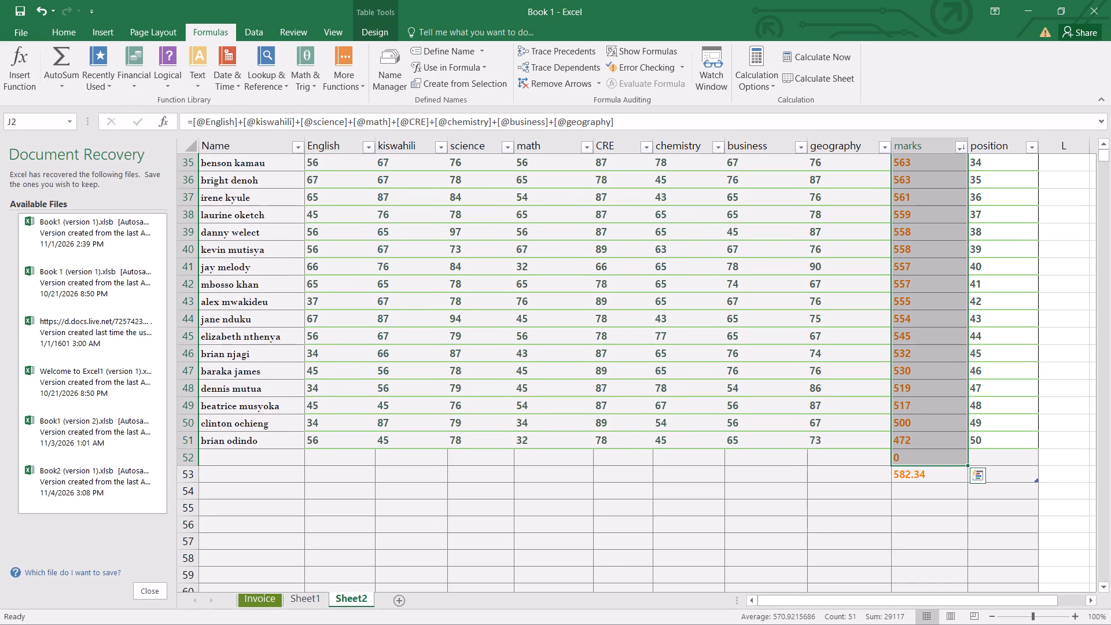
click(863, 532)
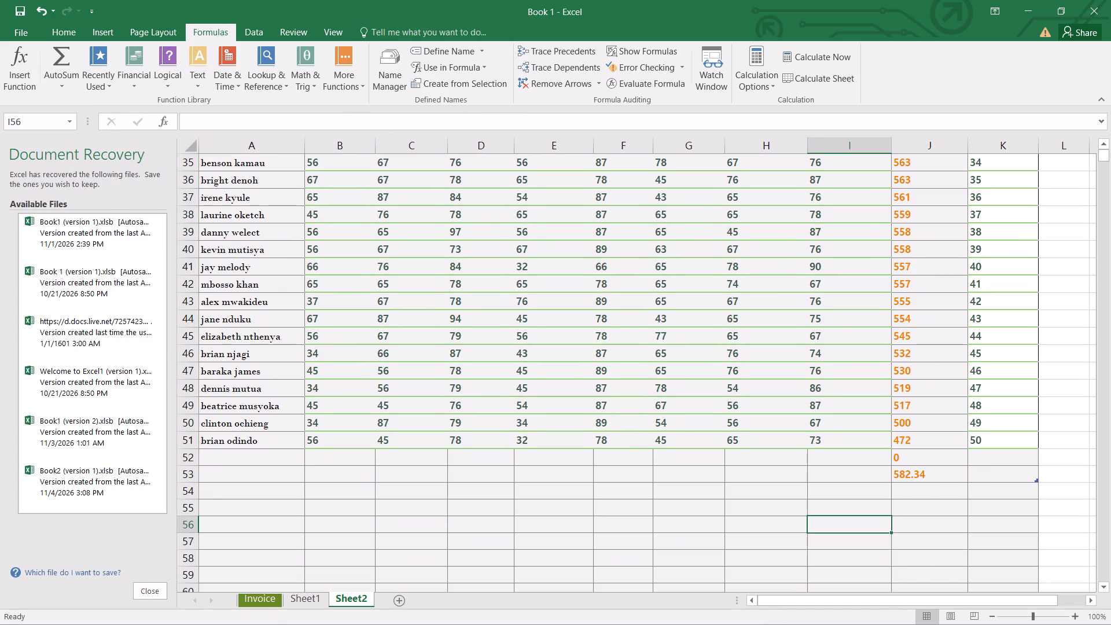
Insert the average of the geography marks in cells I2 to I51 below that column with AutoSum.
scroll(642, 357, up, 4)
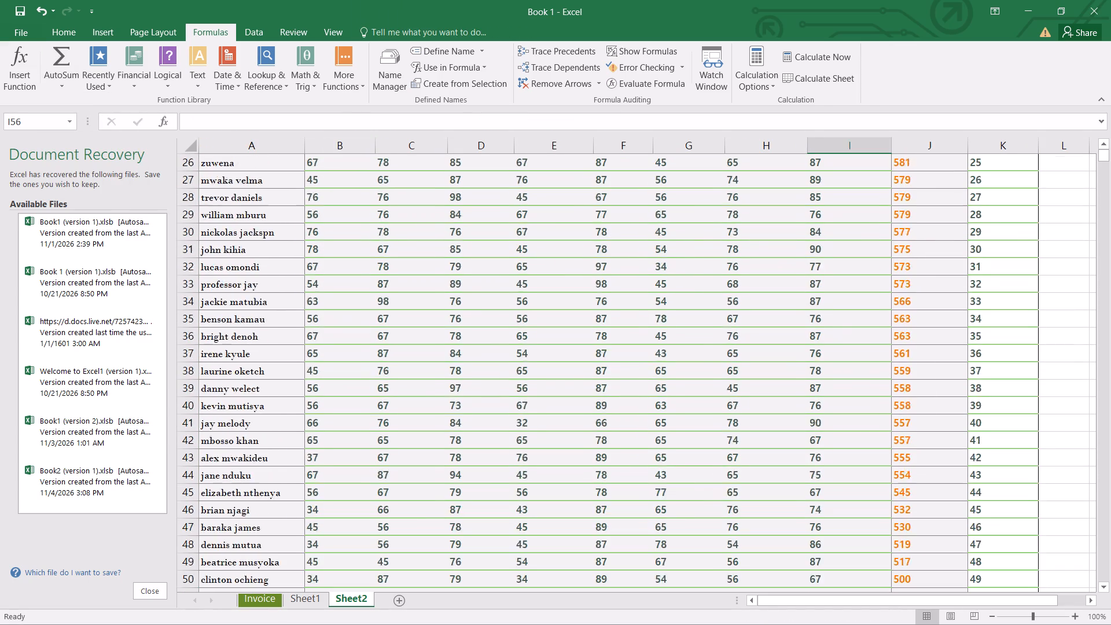
scroll(645, 350, up, 7)
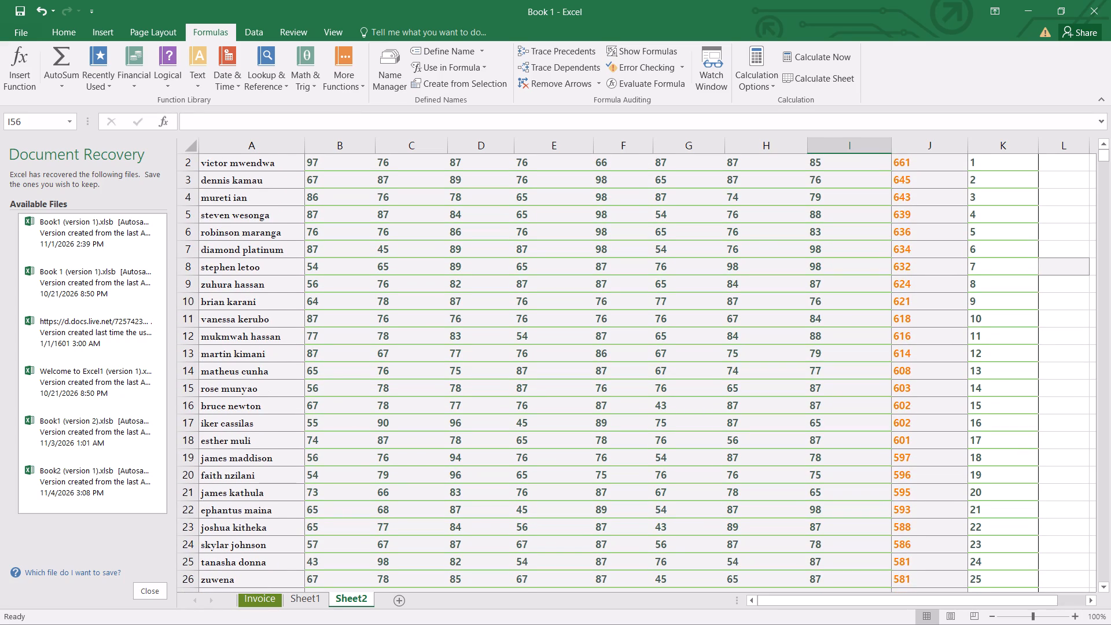
scroll(830, 312, up, 6)
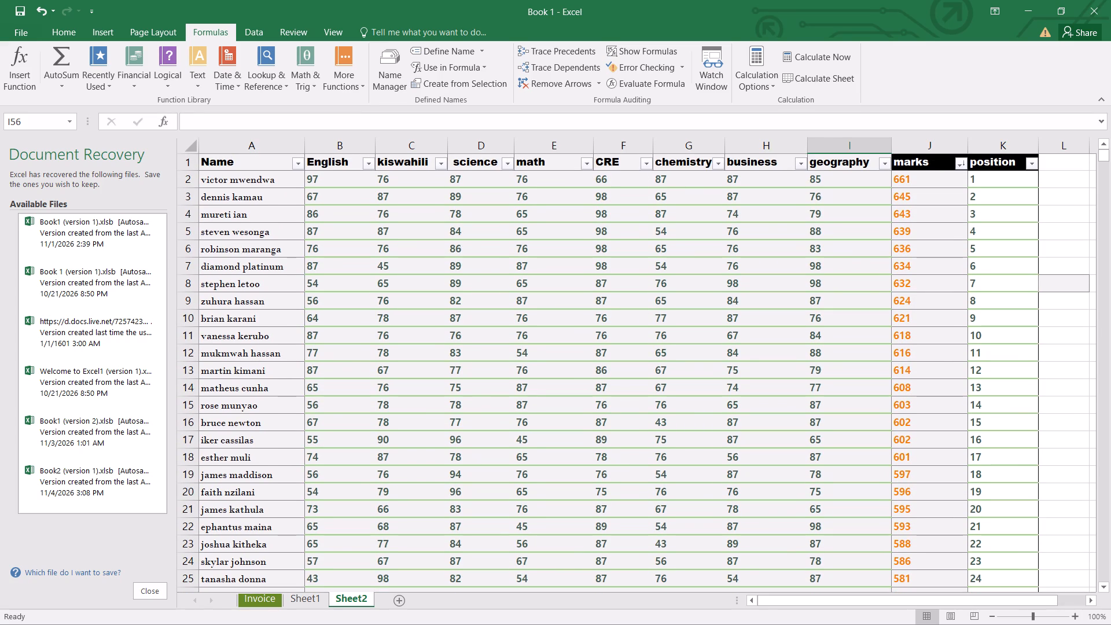
click(824, 179)
drag(824, 179, 837, 218)
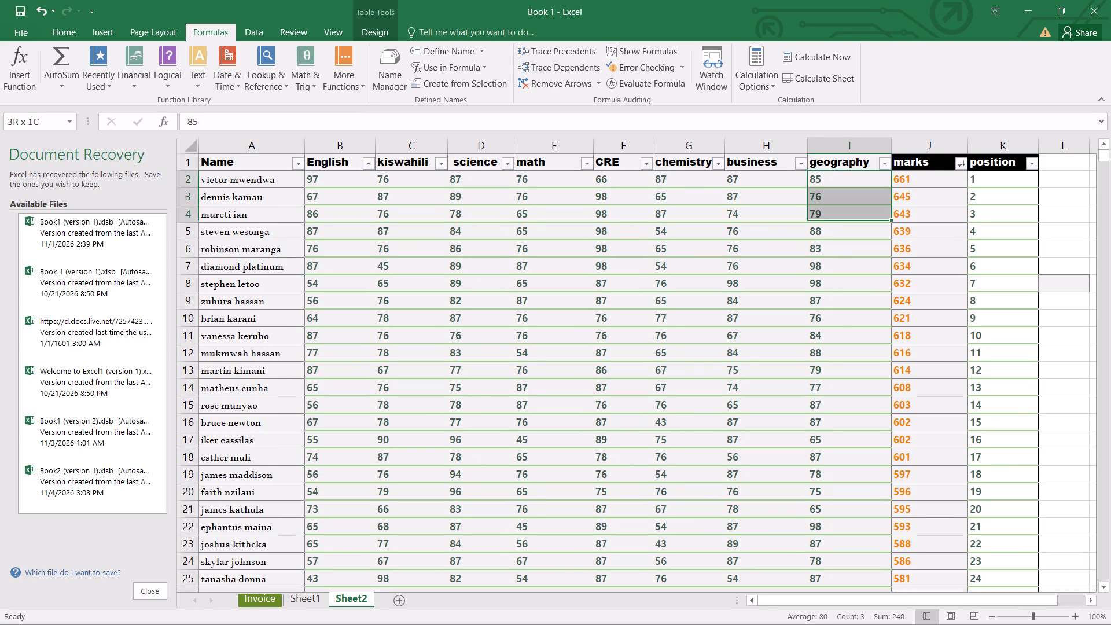
drag(837, 218, 849, 623)
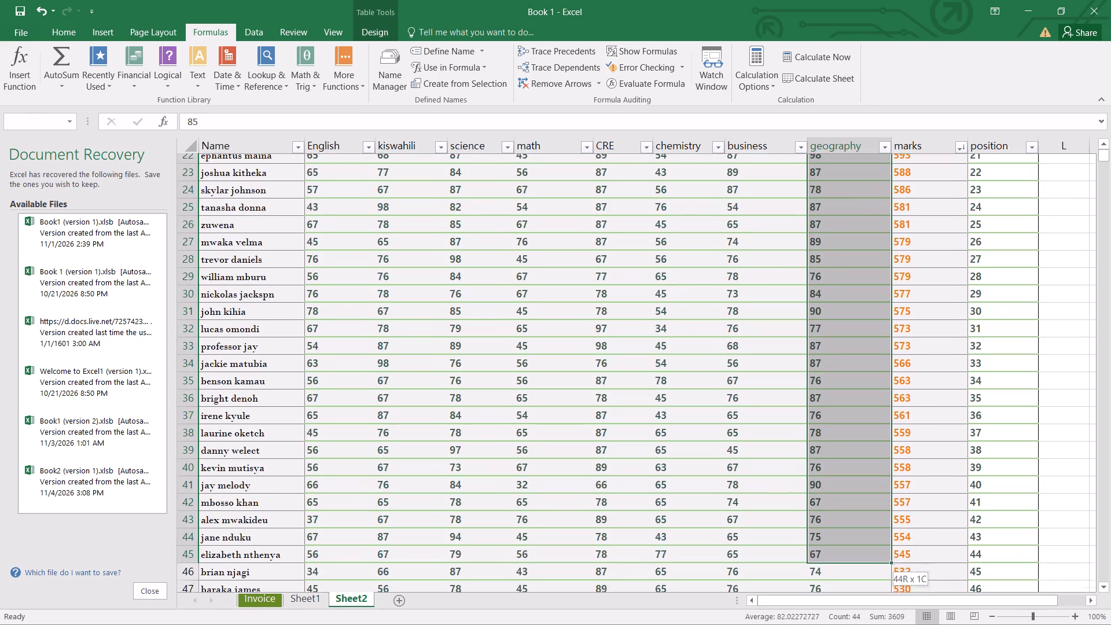
drag(849, 623, 876, 528)
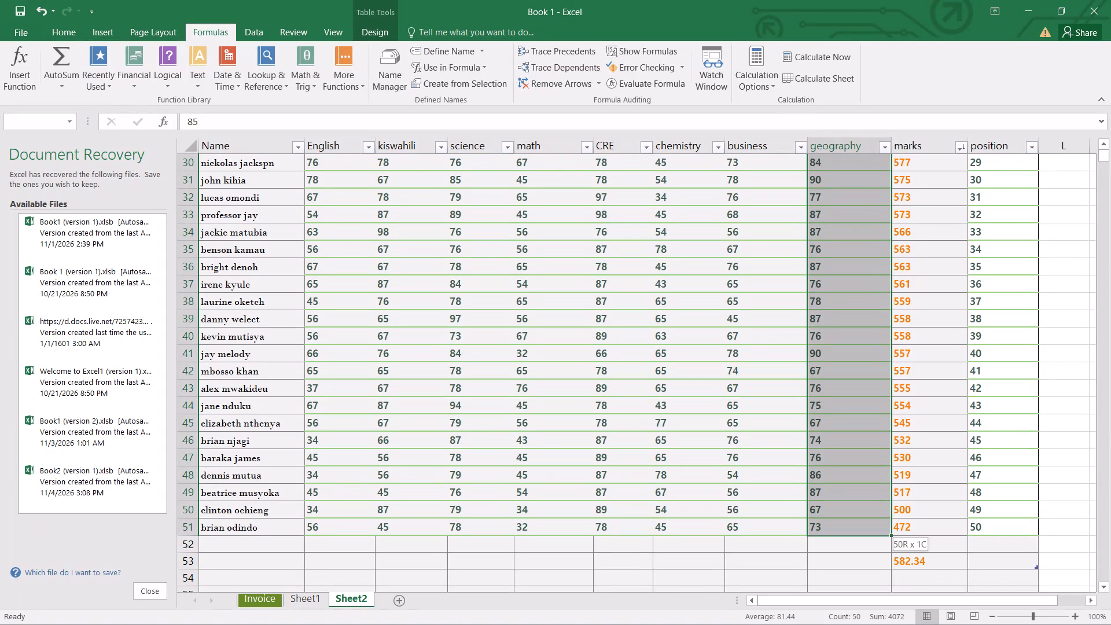
drag(876, 528, 877, 528)
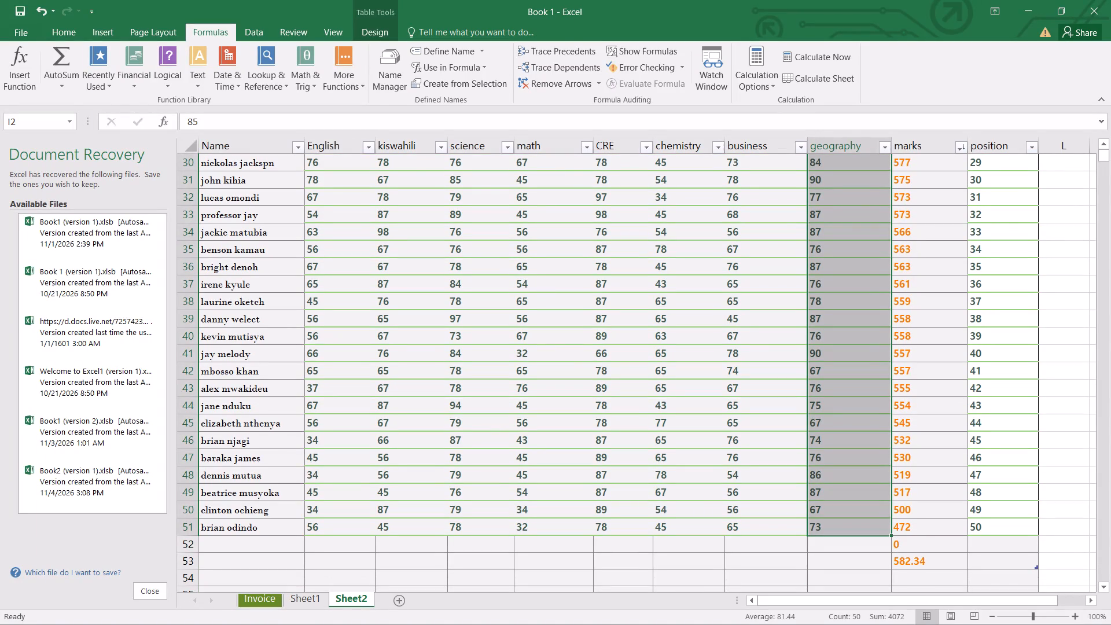
click(67, 77)
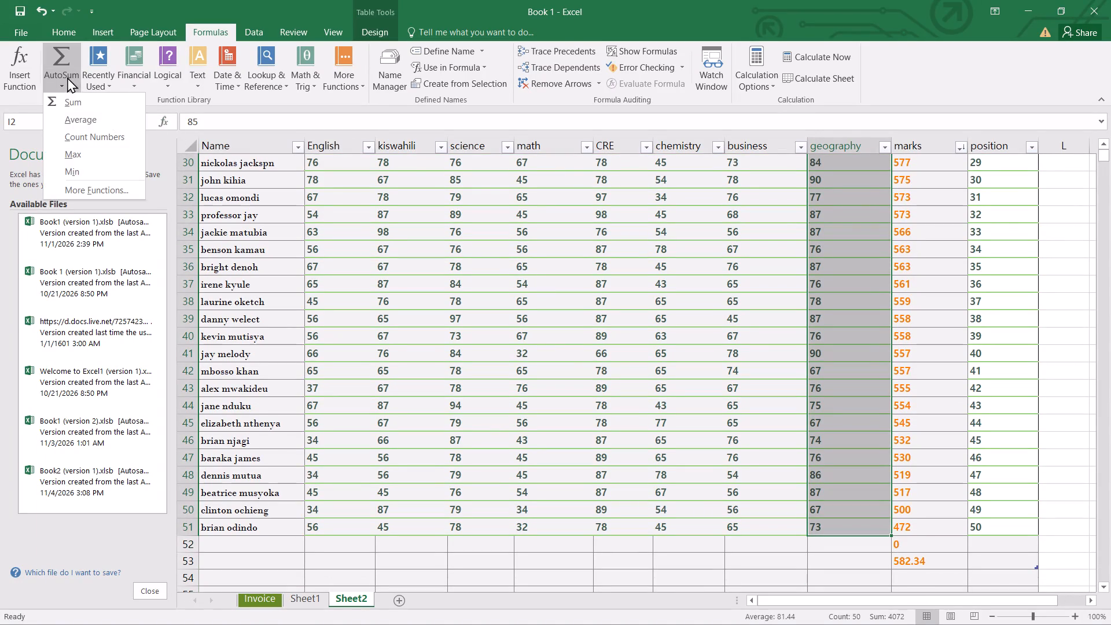
click(89, 116)
scroll(595, 253, down, 2)
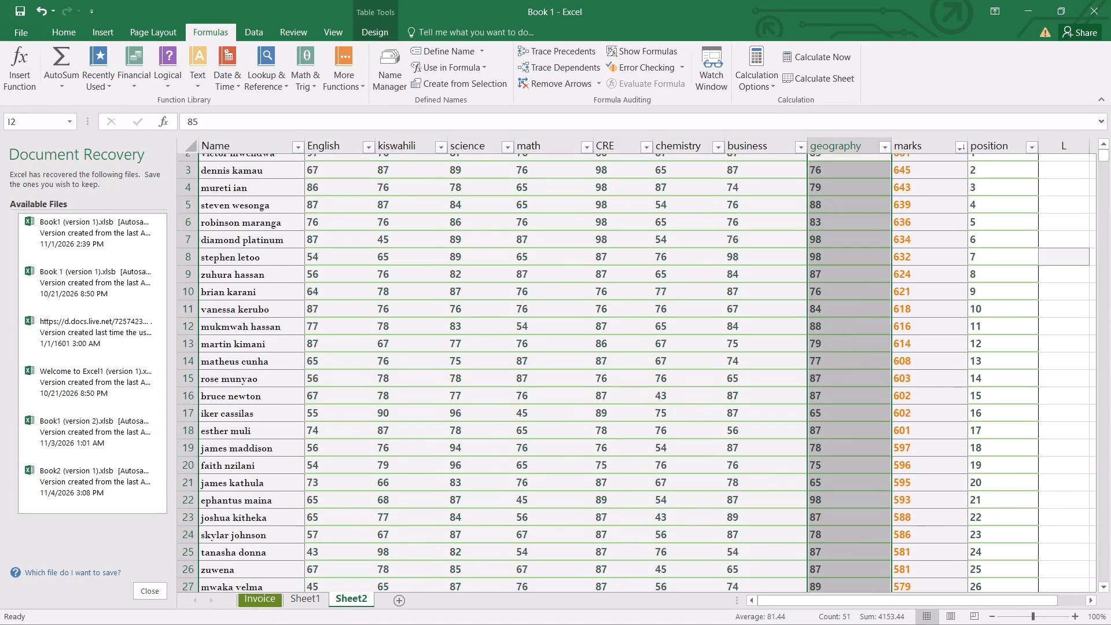
scroll(614, 269, down, 10)
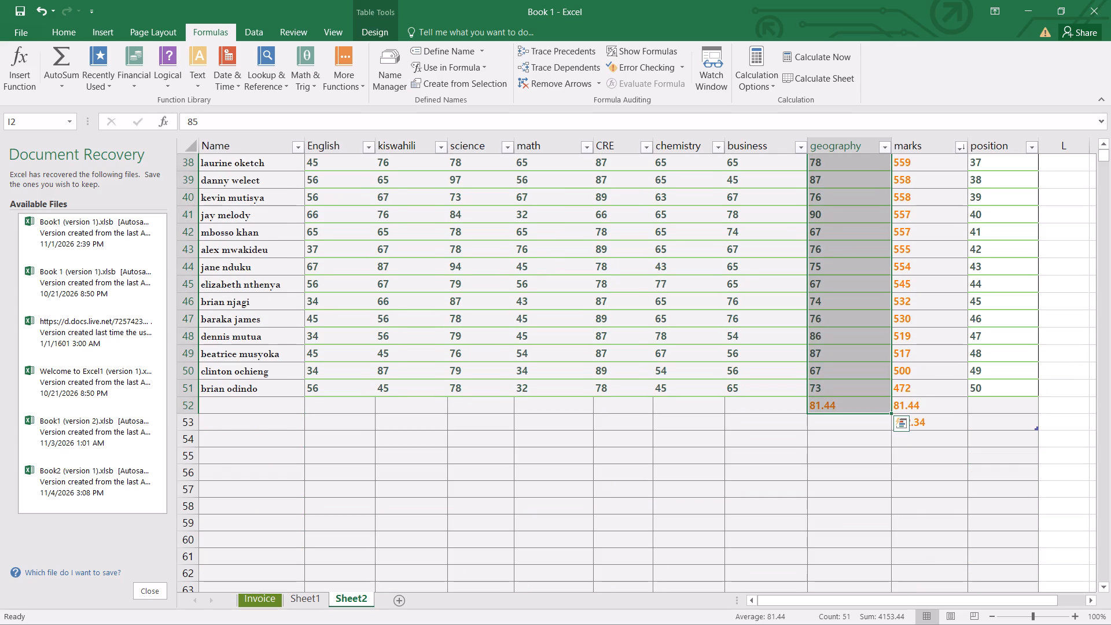
click(935, 454)
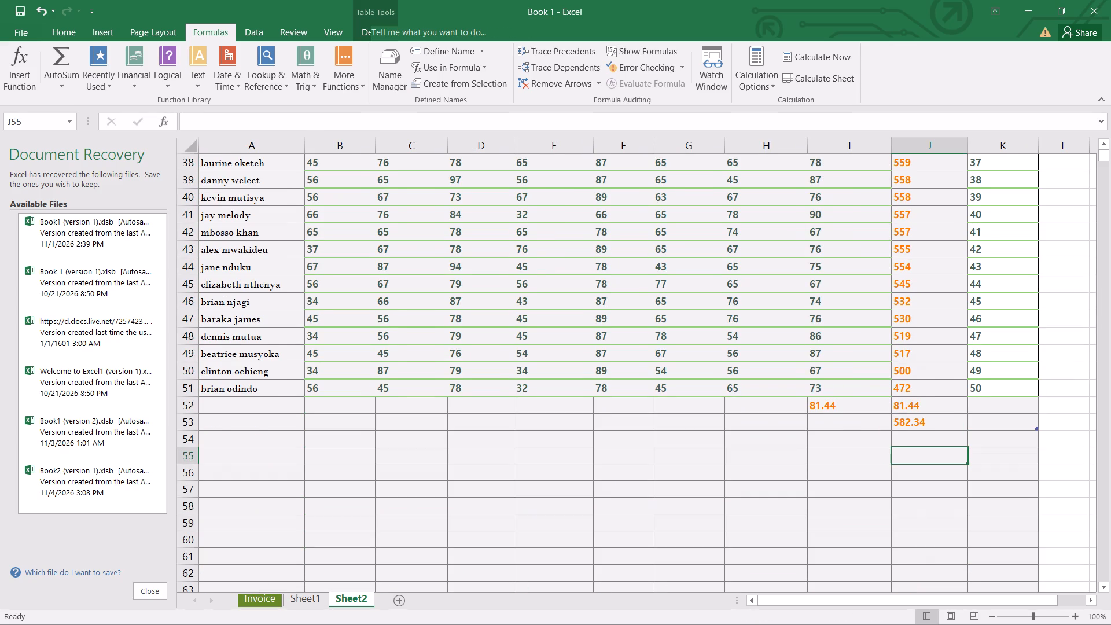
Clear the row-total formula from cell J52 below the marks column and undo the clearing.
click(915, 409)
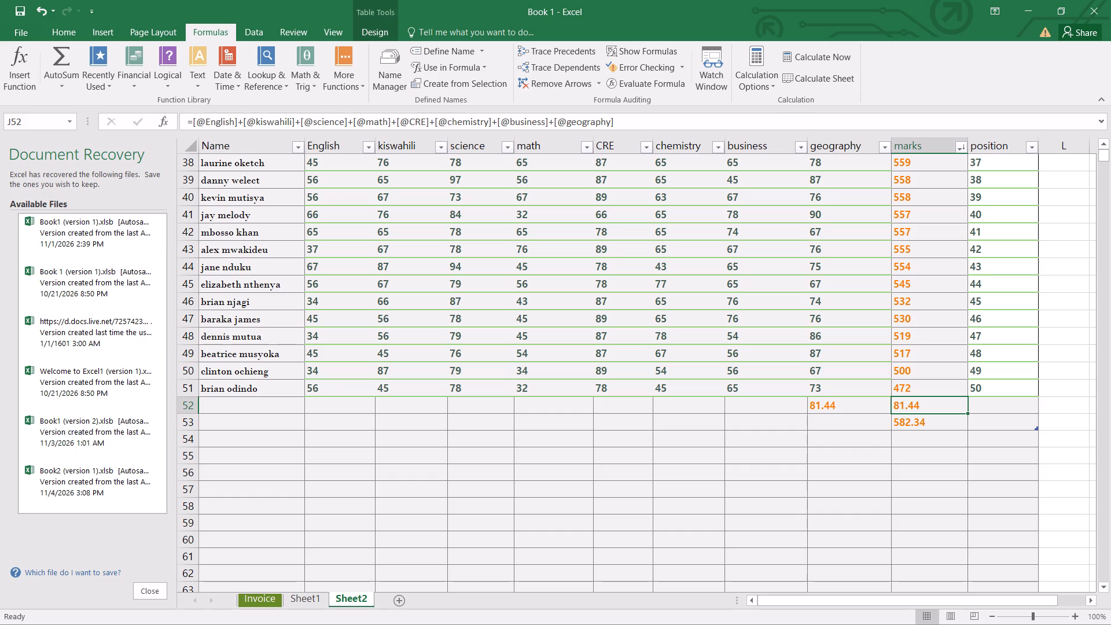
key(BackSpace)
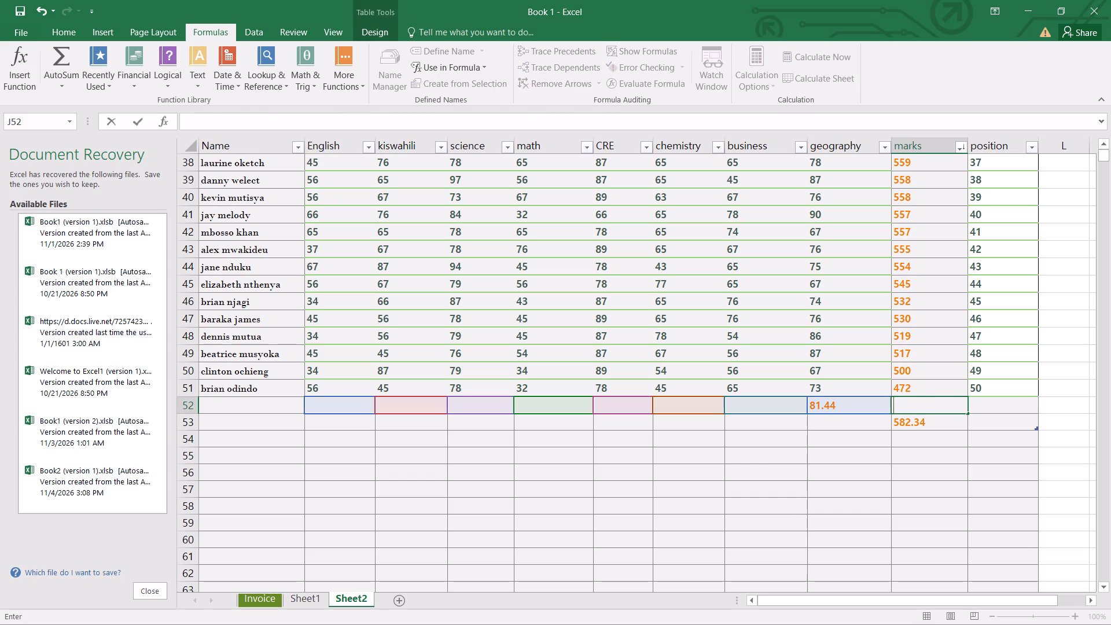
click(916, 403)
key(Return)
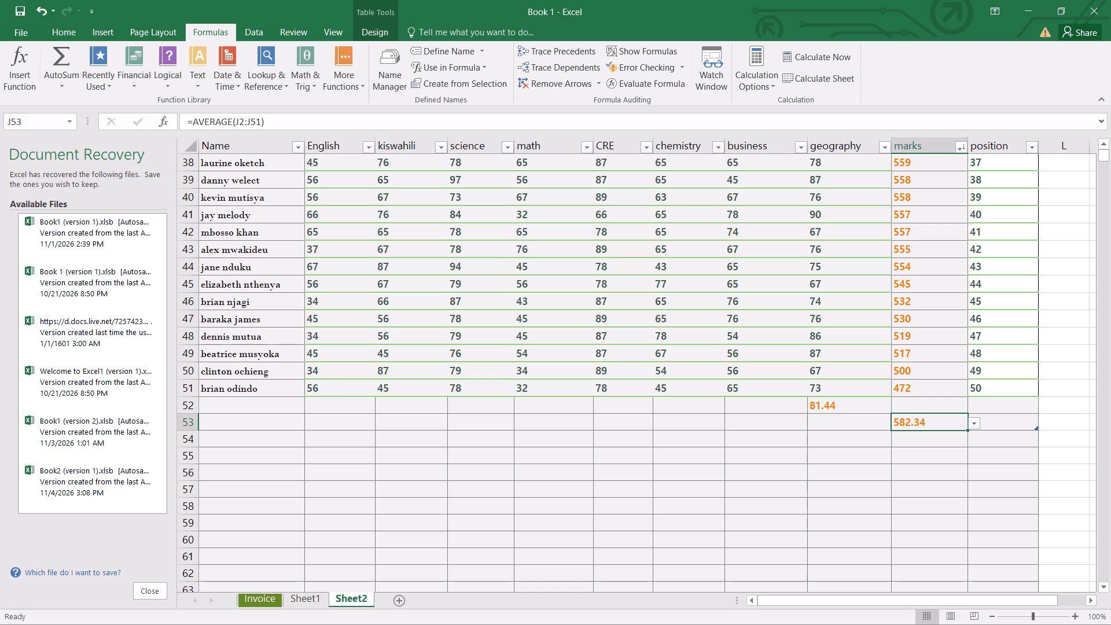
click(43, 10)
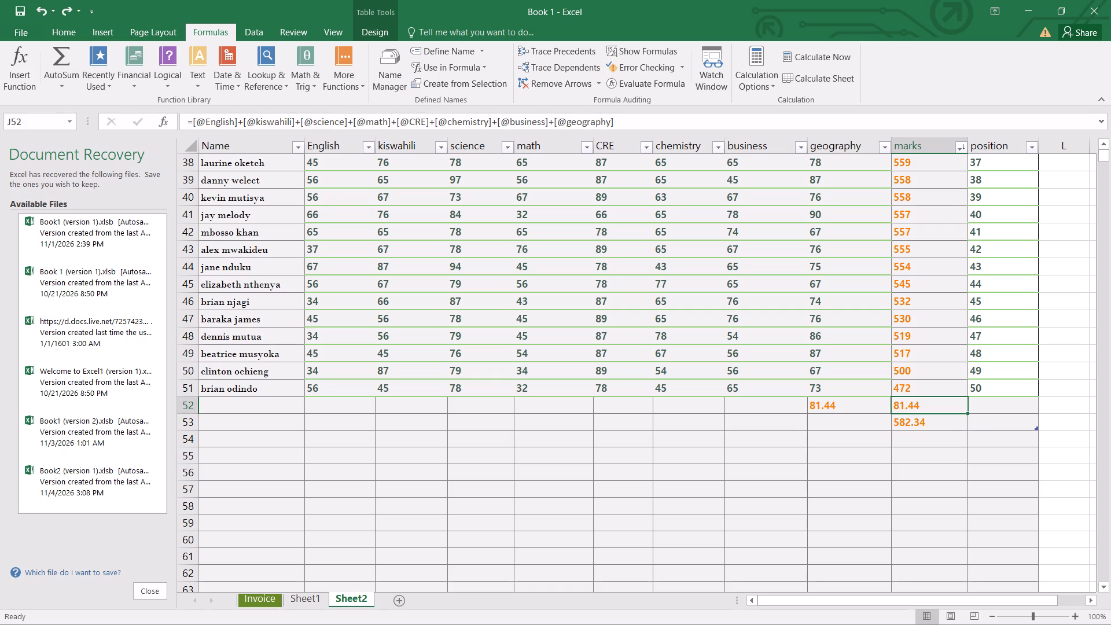
Clear the row-total formula from cell J52 below the marks column.
click(924, 403)
key(BackSpace)
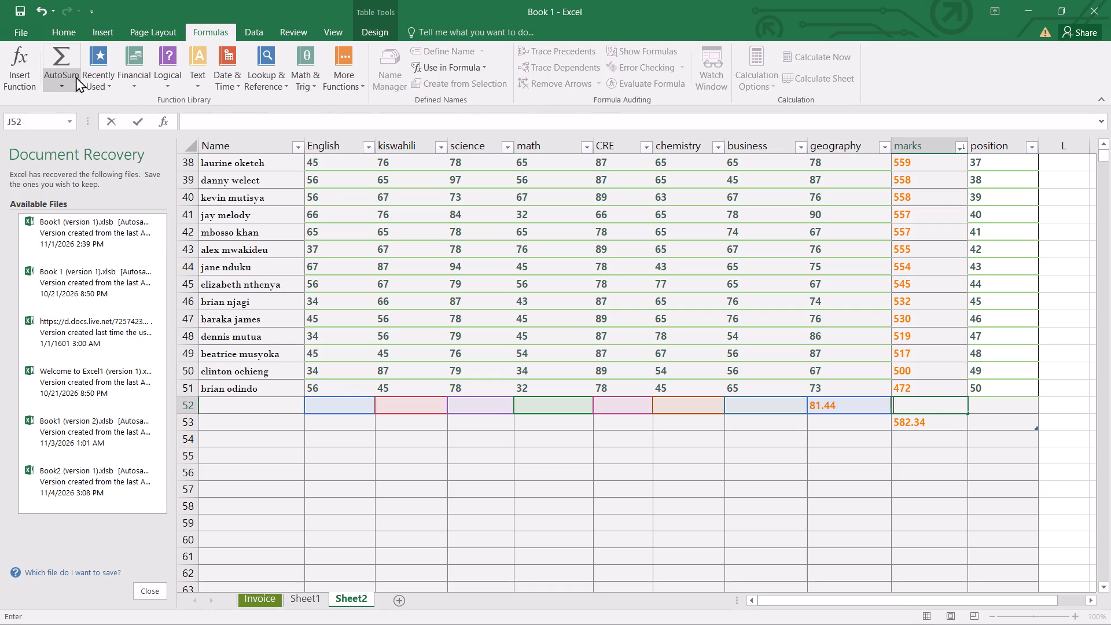
click(62, 86)
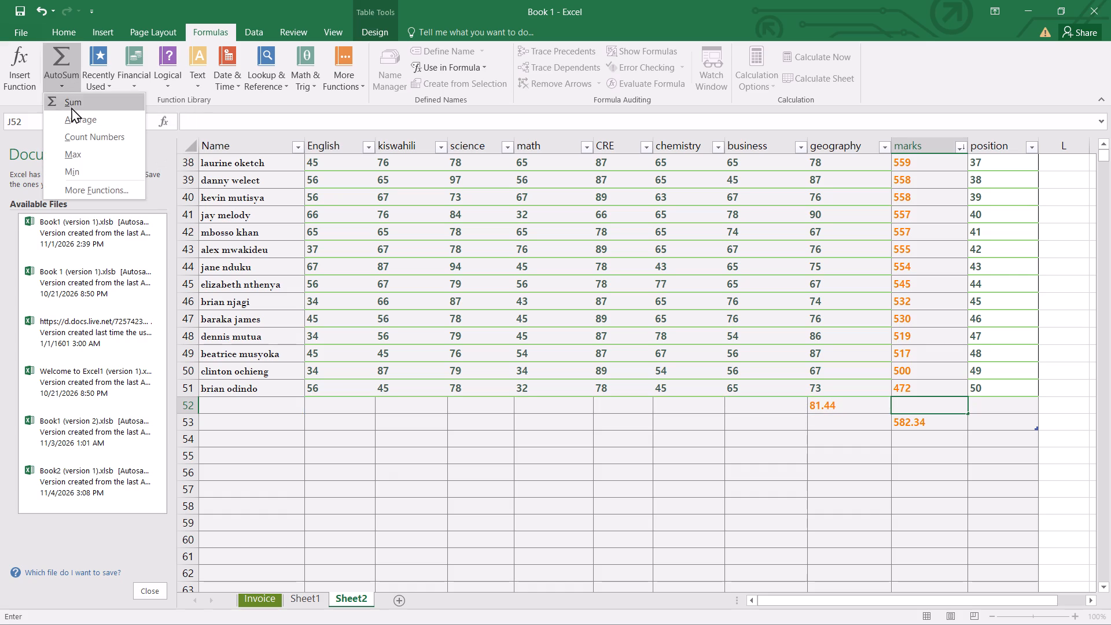
click(75, 116)
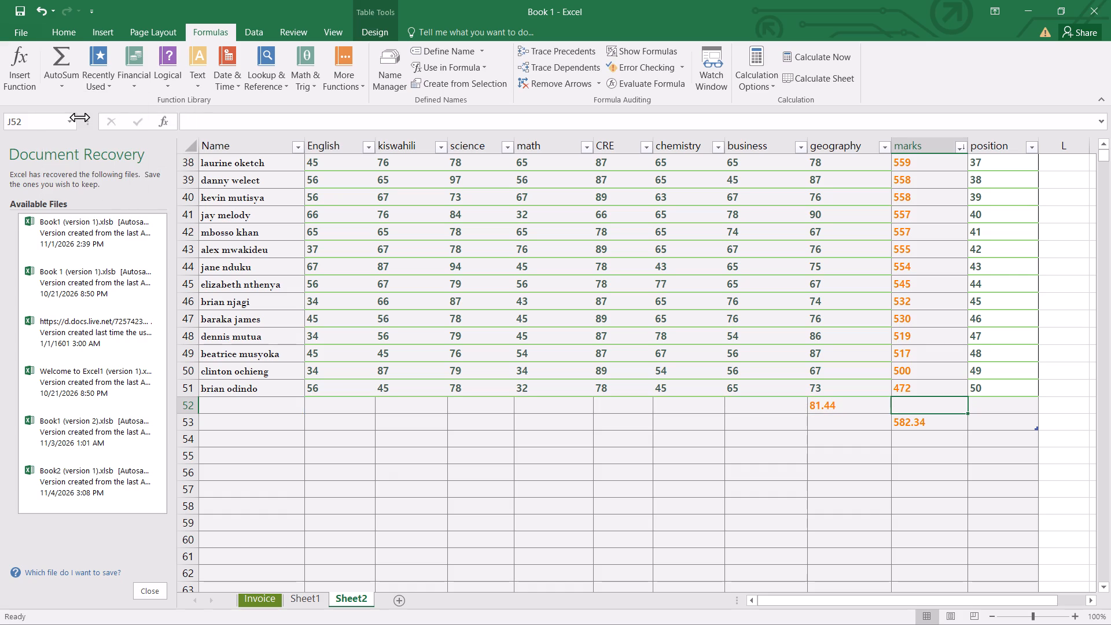
Blank out cells B52 to J52 and insert the averages of all subject columns and the marks column there with AutoSum.
click(325, 406)
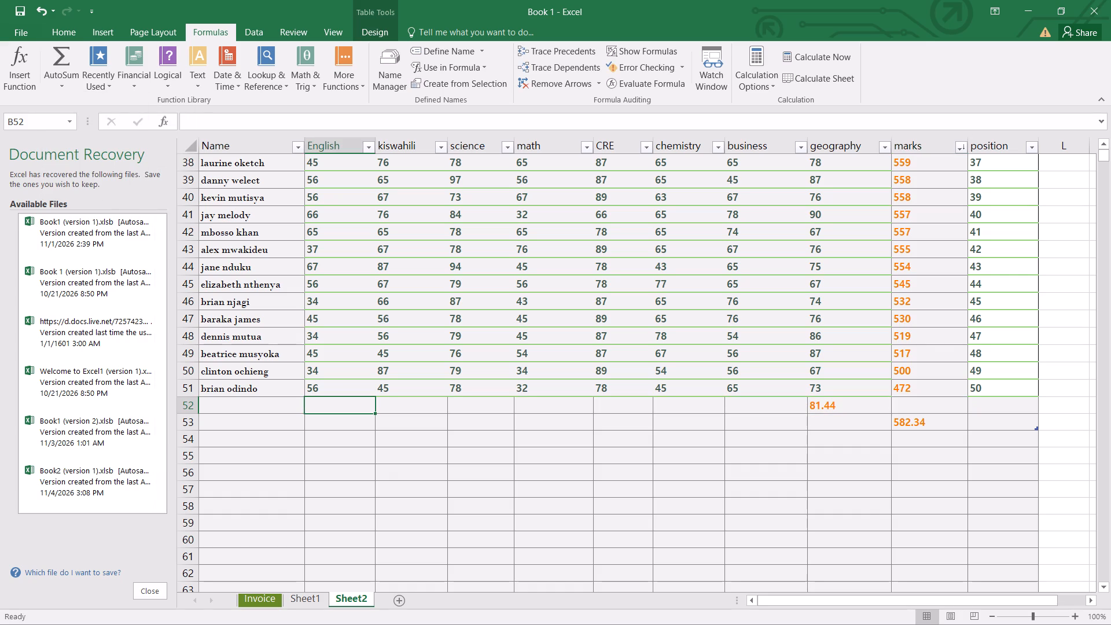
drag(376, 410, 601, 455)
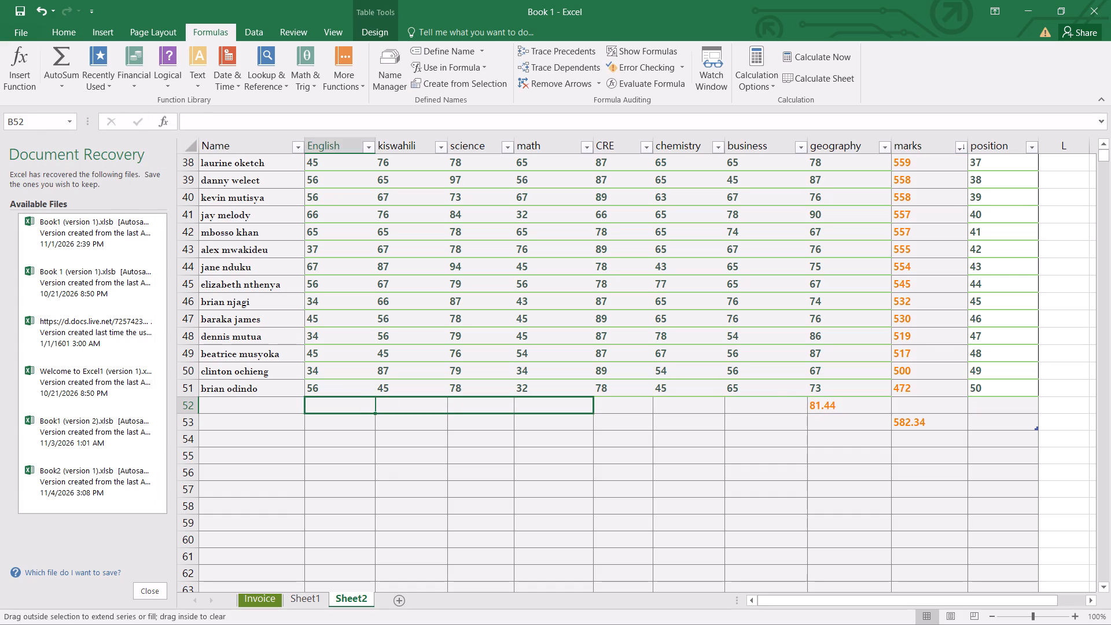
drag(601, 455, 930, 422)
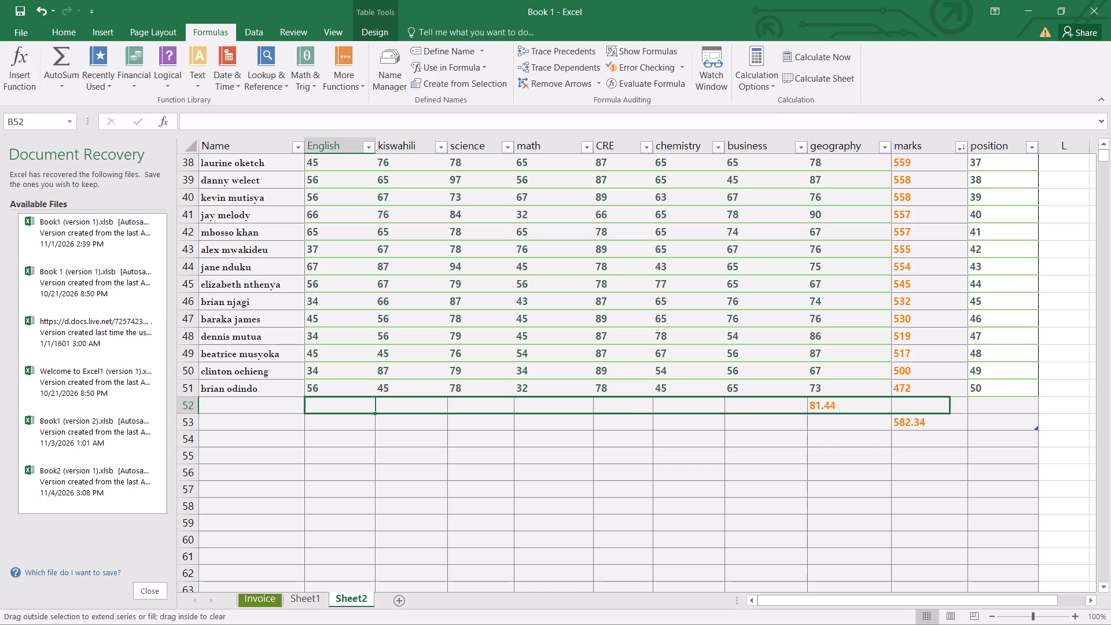
drag(930, 422, 945, 413)
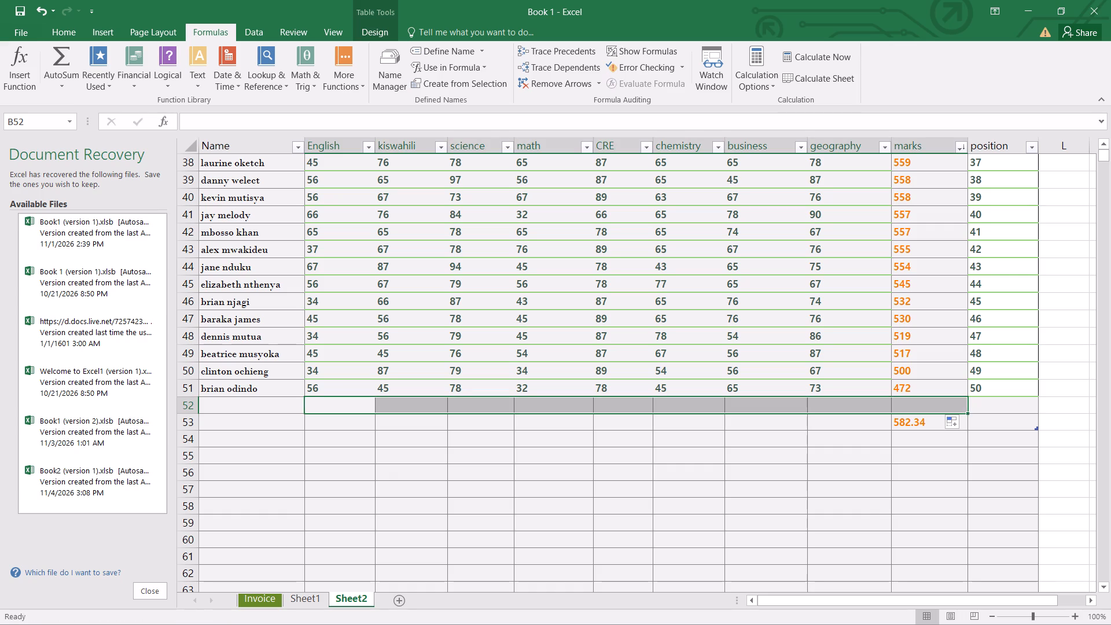
click(56, 83)
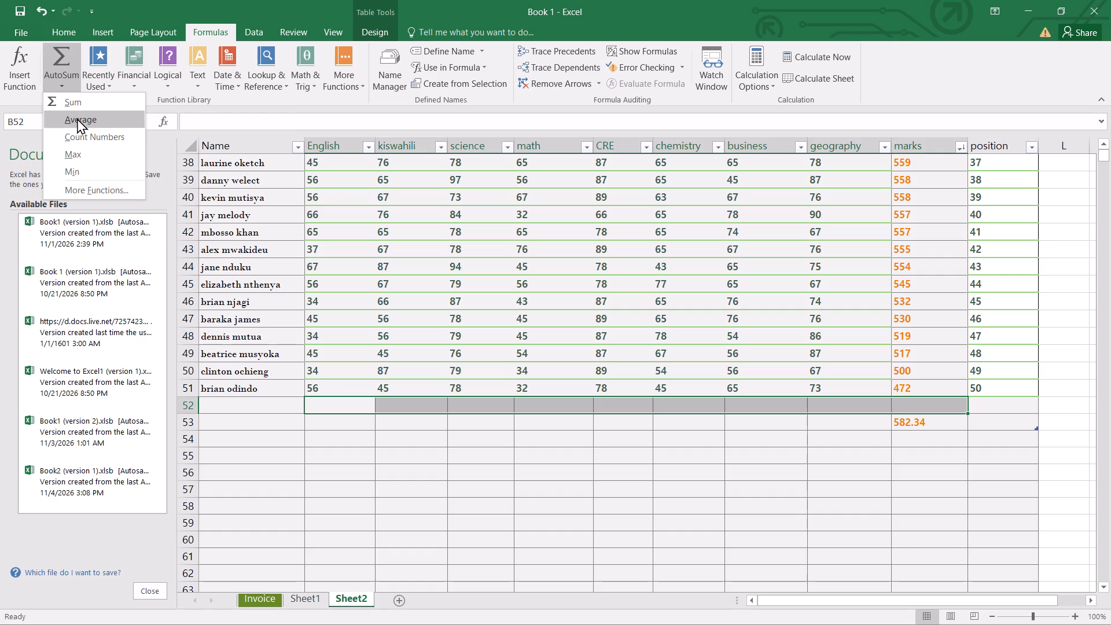
drag(77, 118, 90, 110)
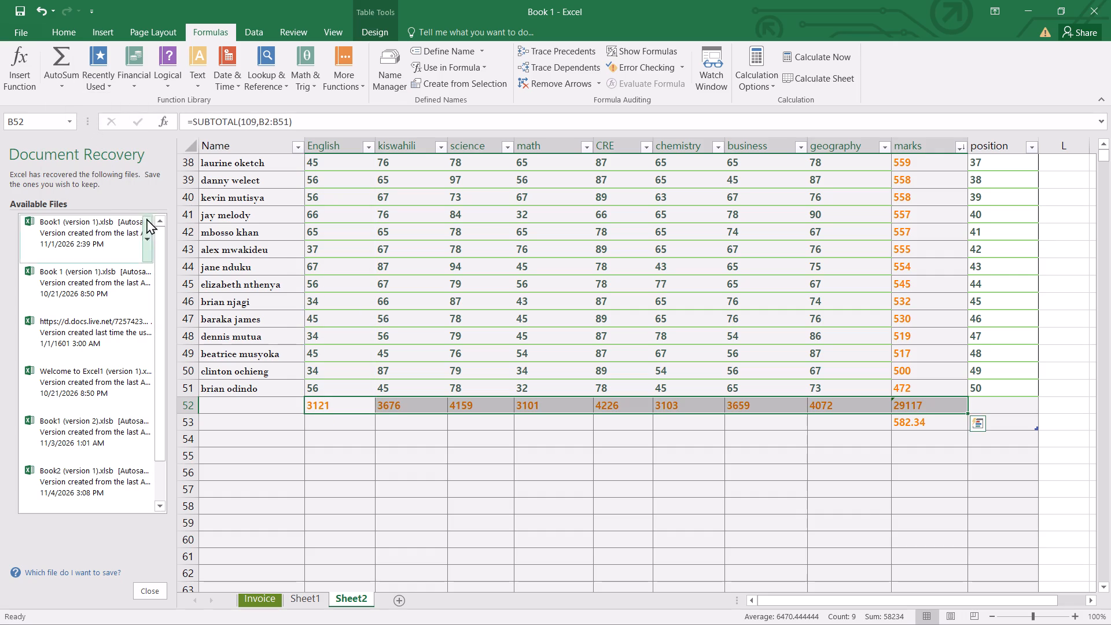
click(66, 83)
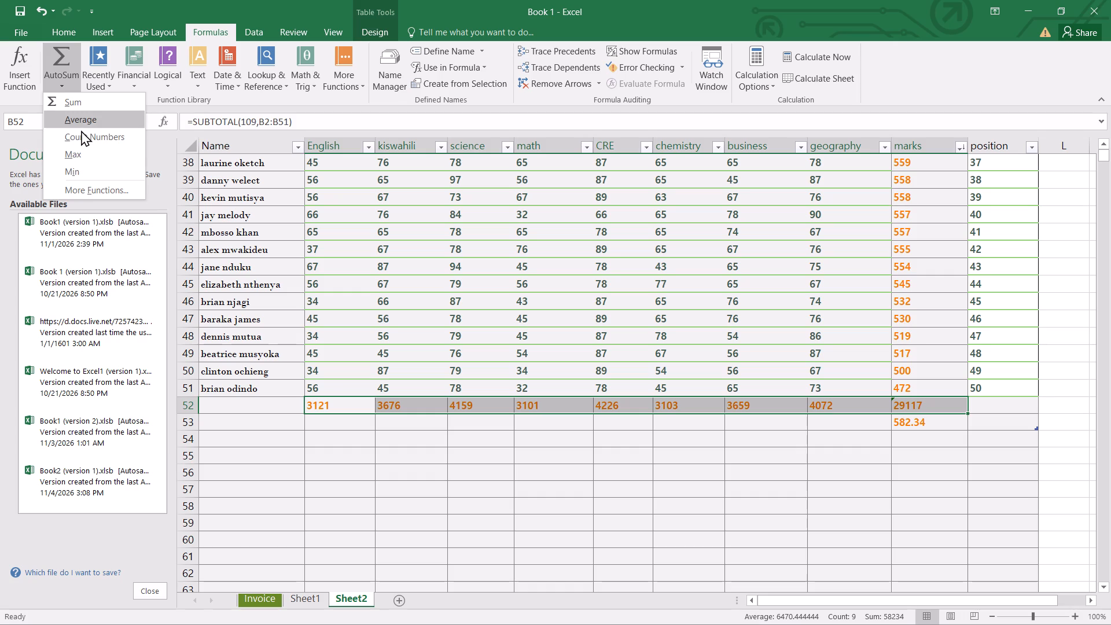
click(82, 109)
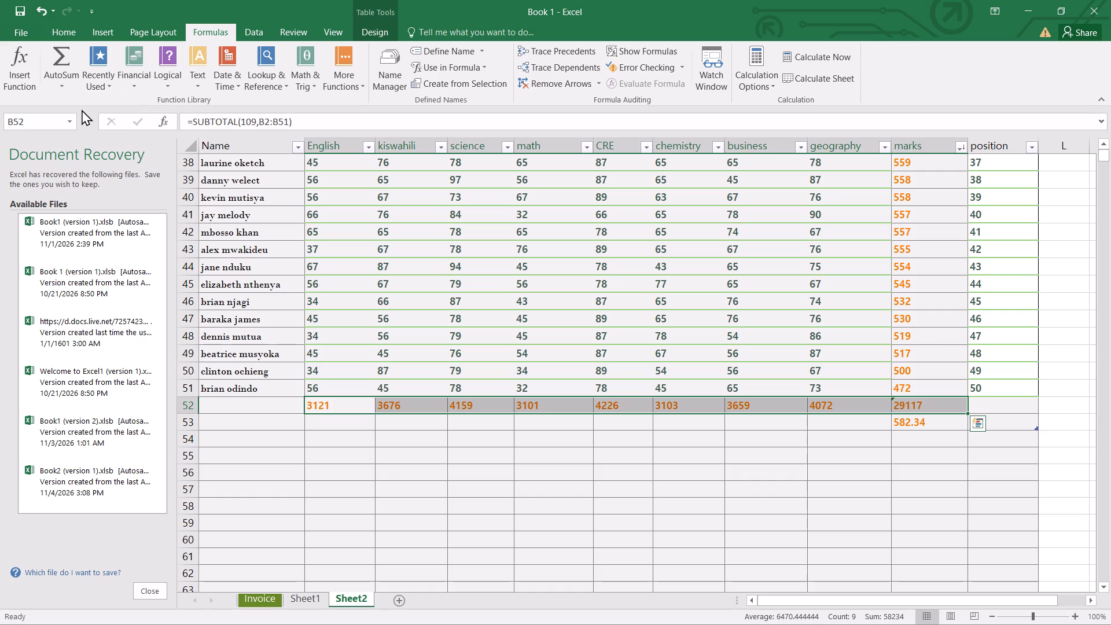
click(68, 87)
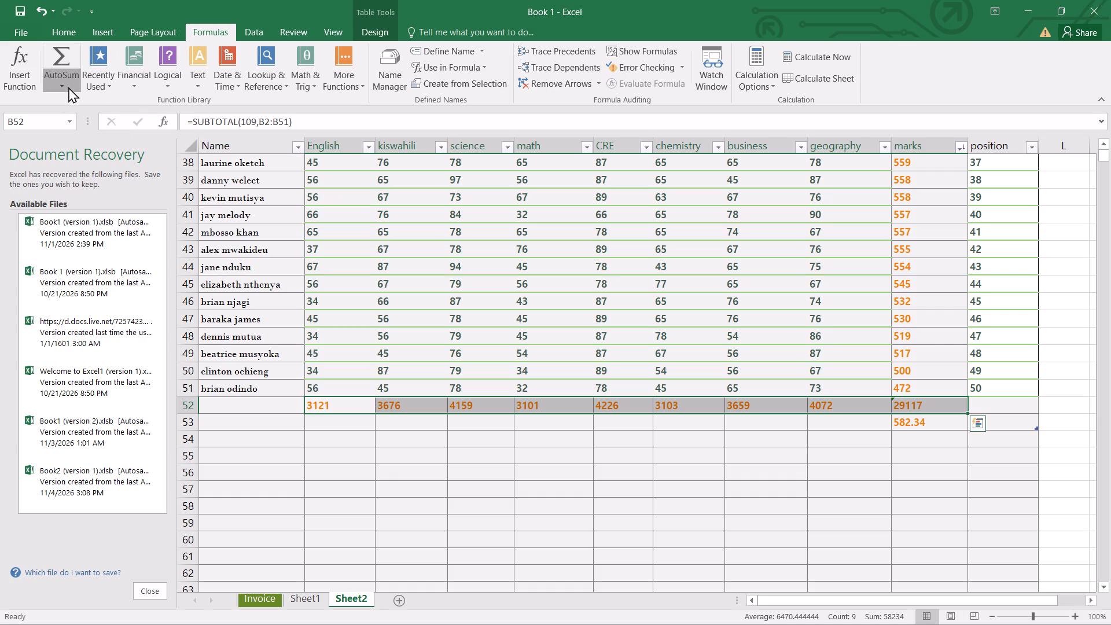
click(71, 113)
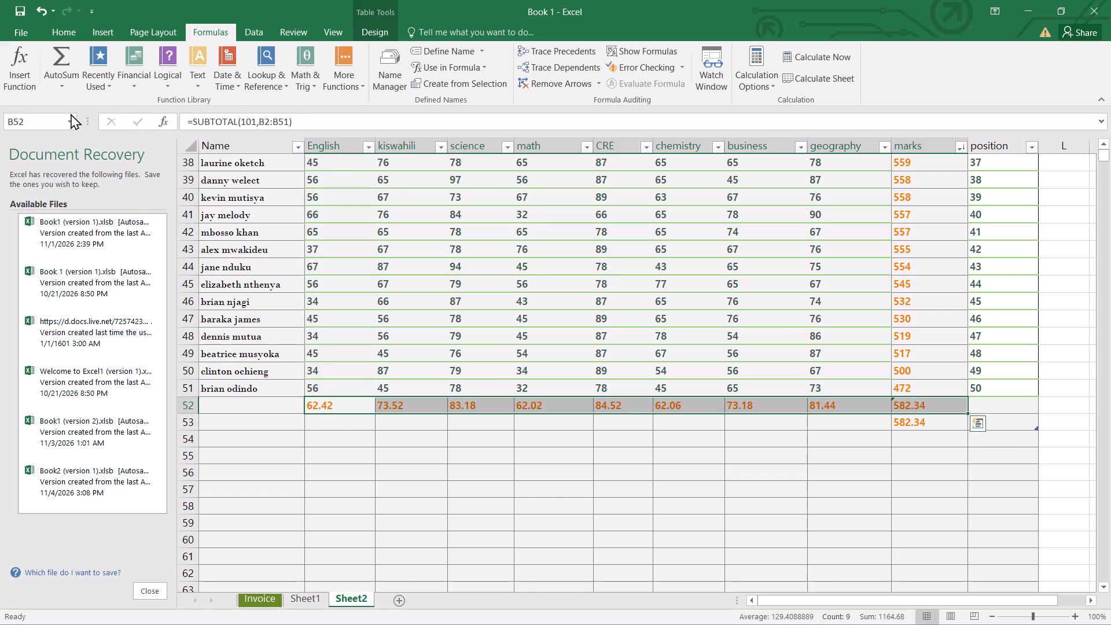
click(410, 460)
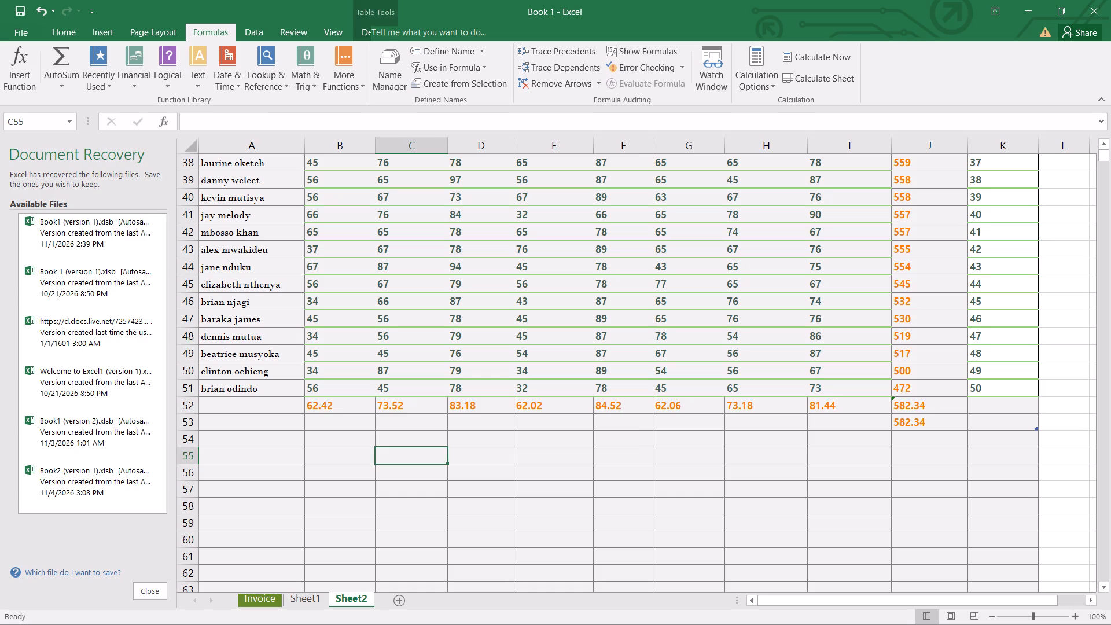
Delete the duplicate marks average from cell J53.
click(935, 429)
key(BackSpace)
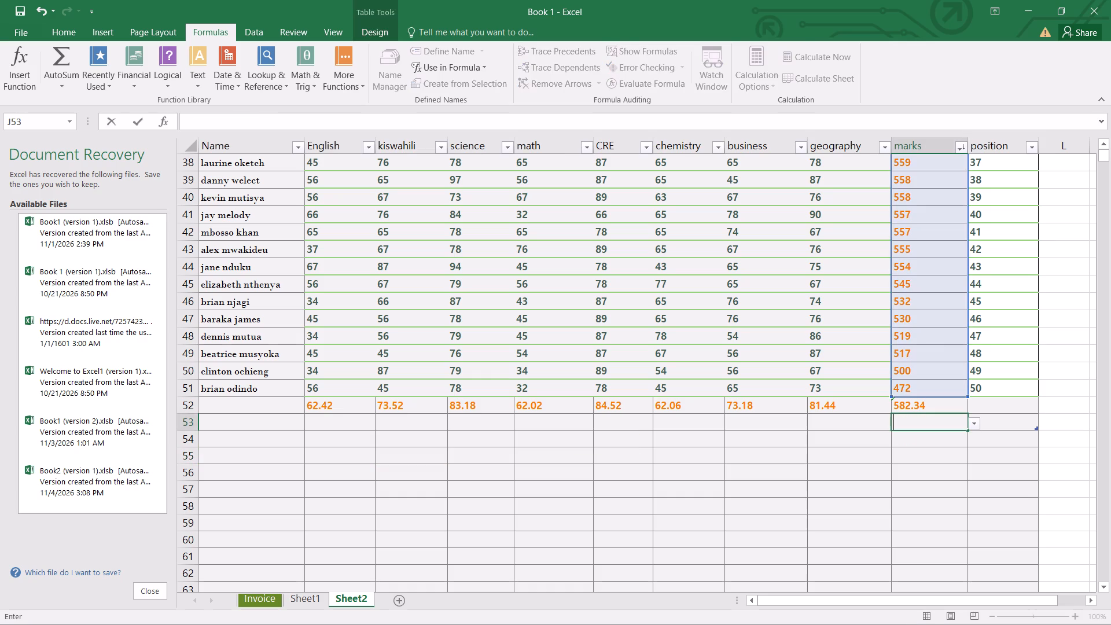
click(844, 489)
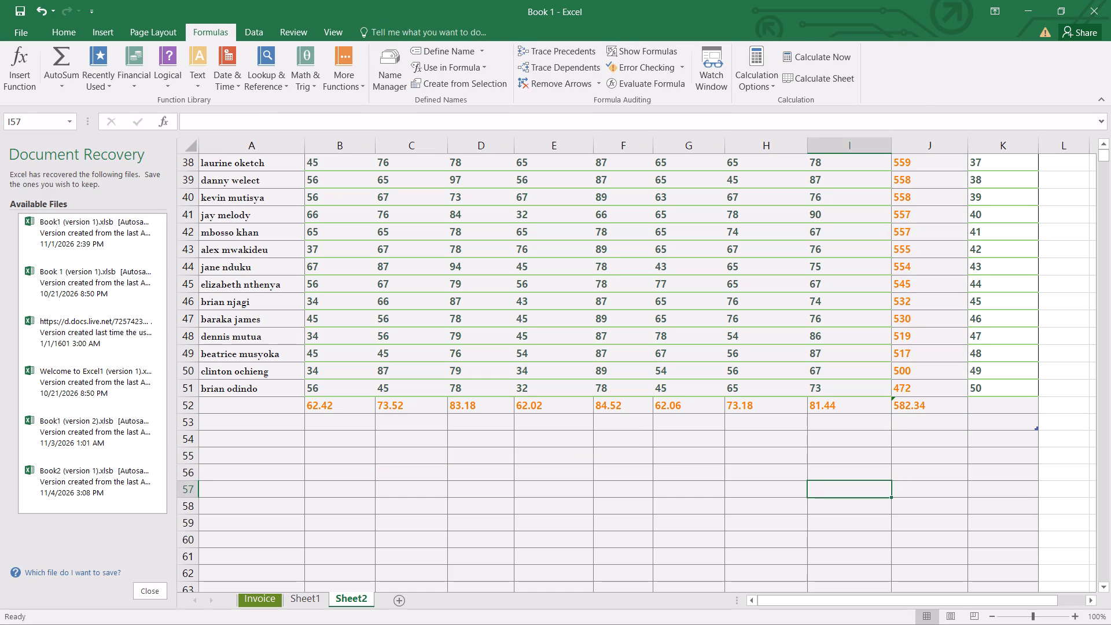
Label the averages row by entering "average" in cell A52 of the Name column.
scroll(685, 493, up, 3)
scroll(685, 493, down, 2)
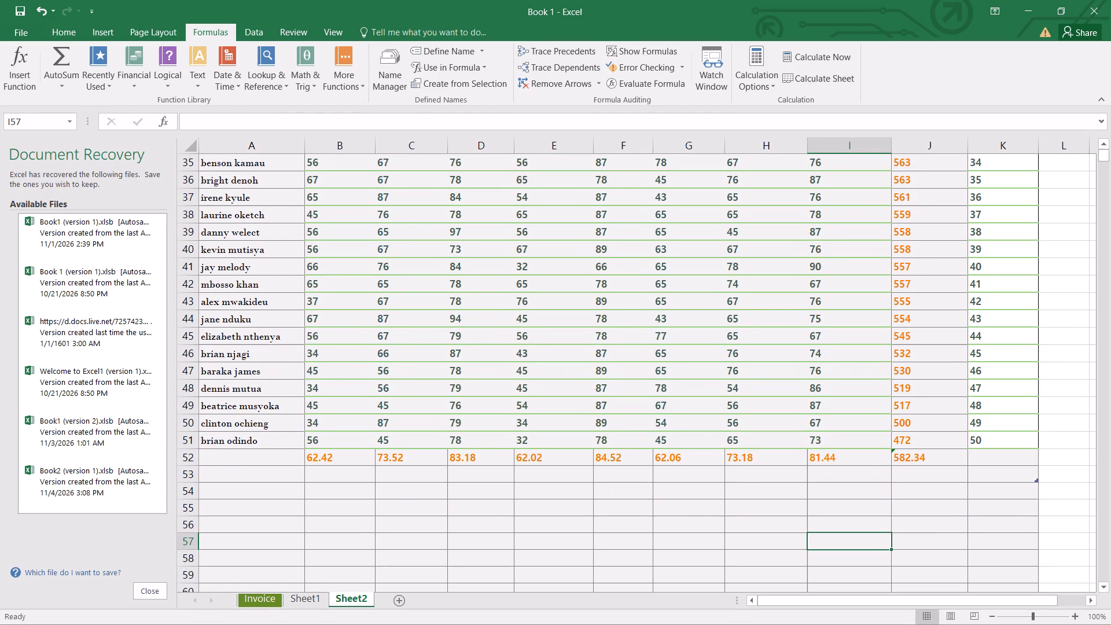
scroll(686, 491, down, 1)
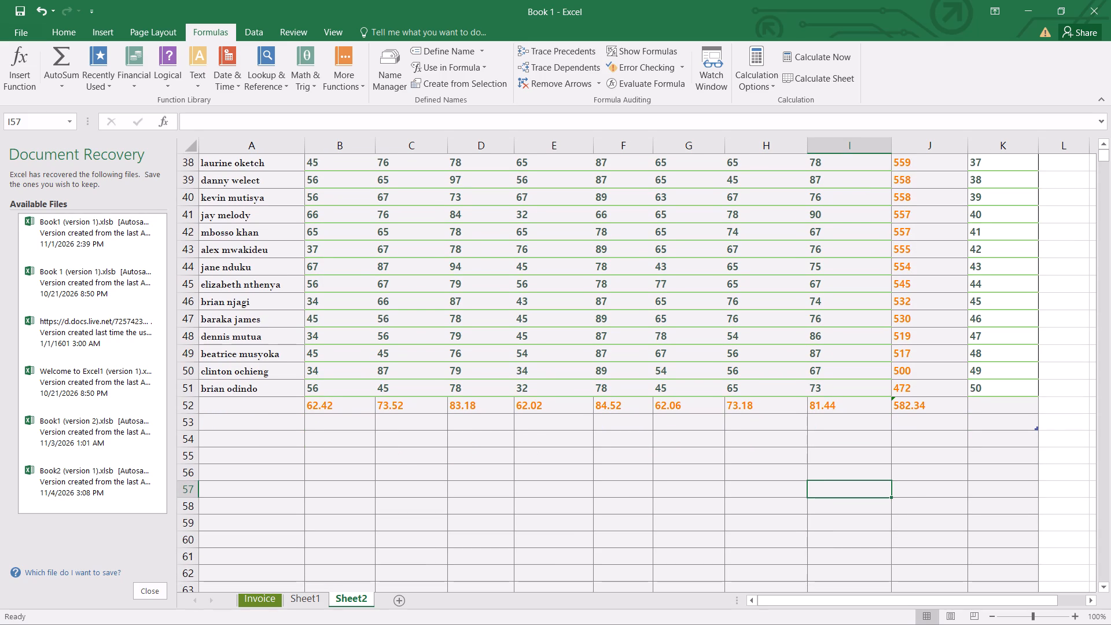
click(236, 409)
text(av)
text(erage)
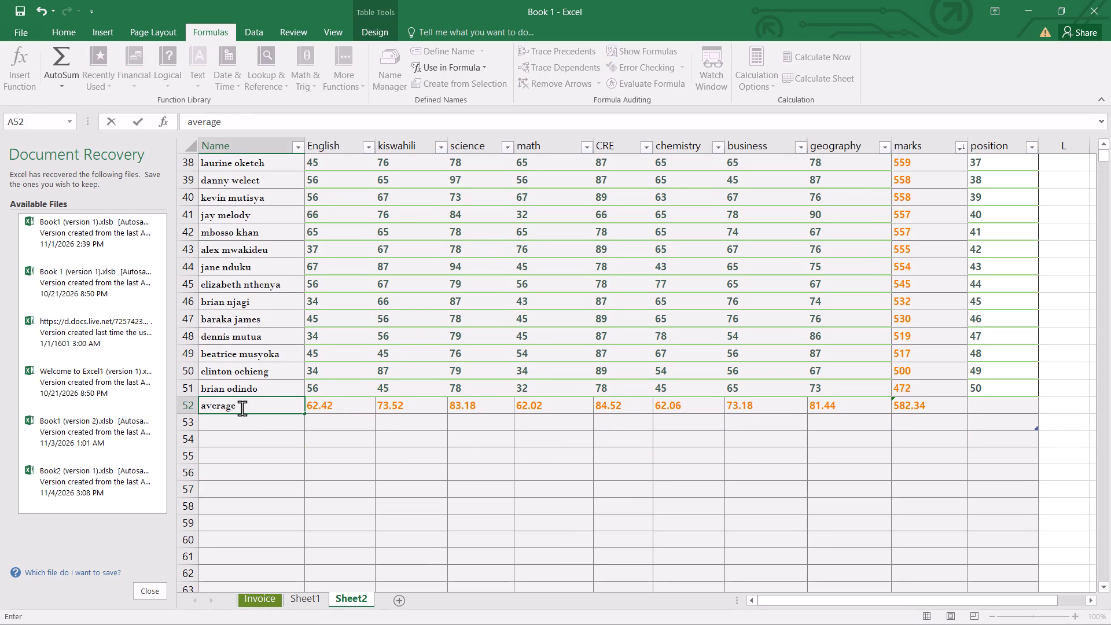
Format the "average" label in cell A52 as bold Arial Black in the standard red font colour.
click(76, 25)
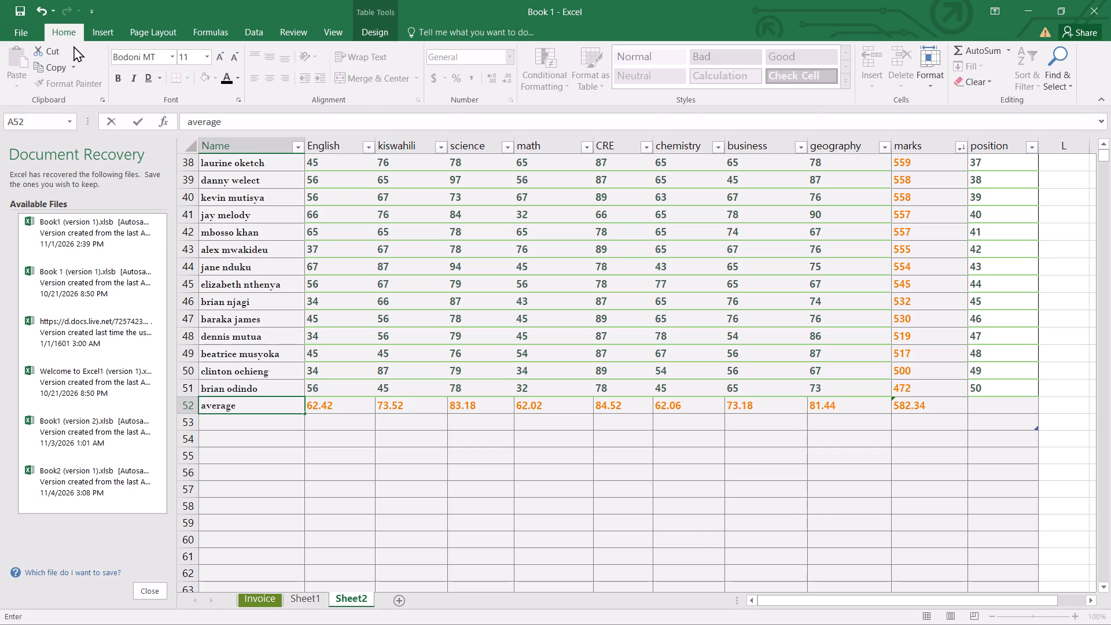
click(112, 78)
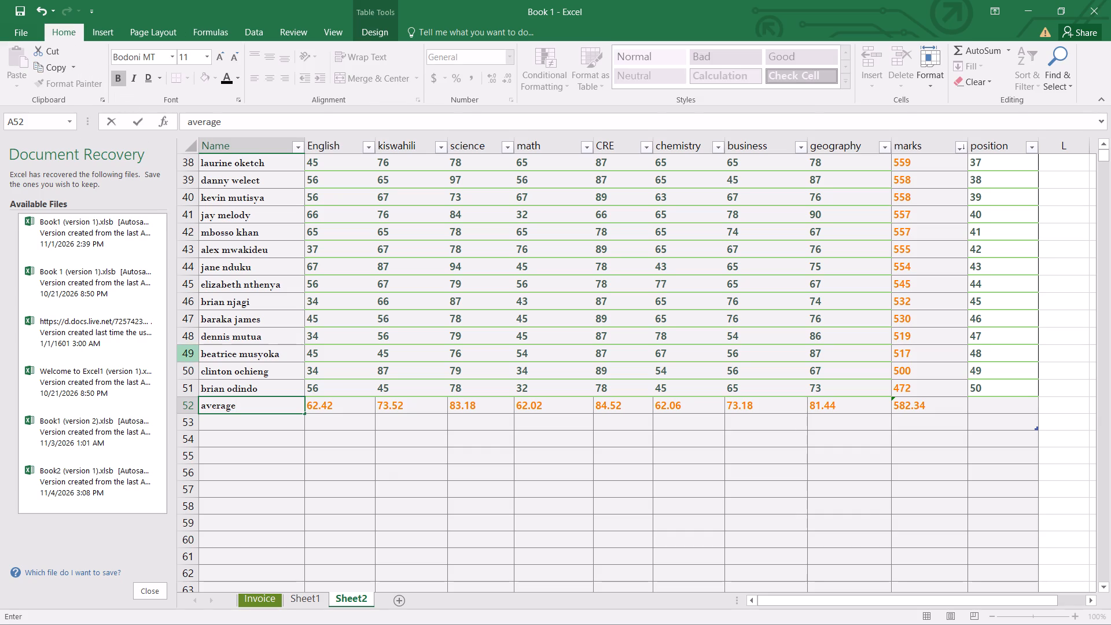
click(252, 416)
click(259, 403)
click(255, 410)
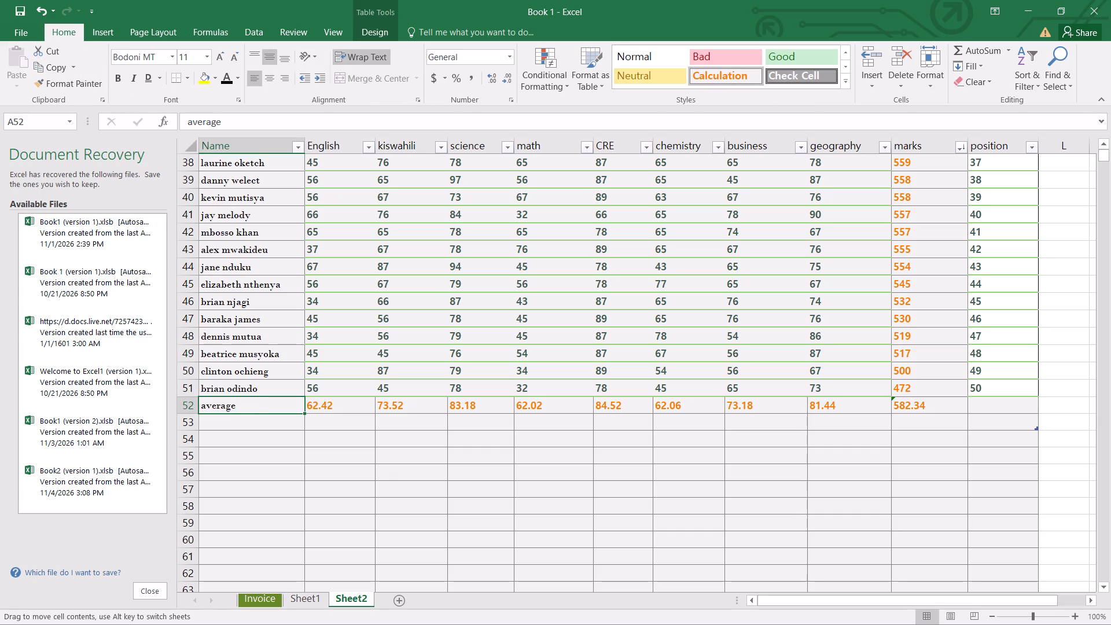
click(120, 76)
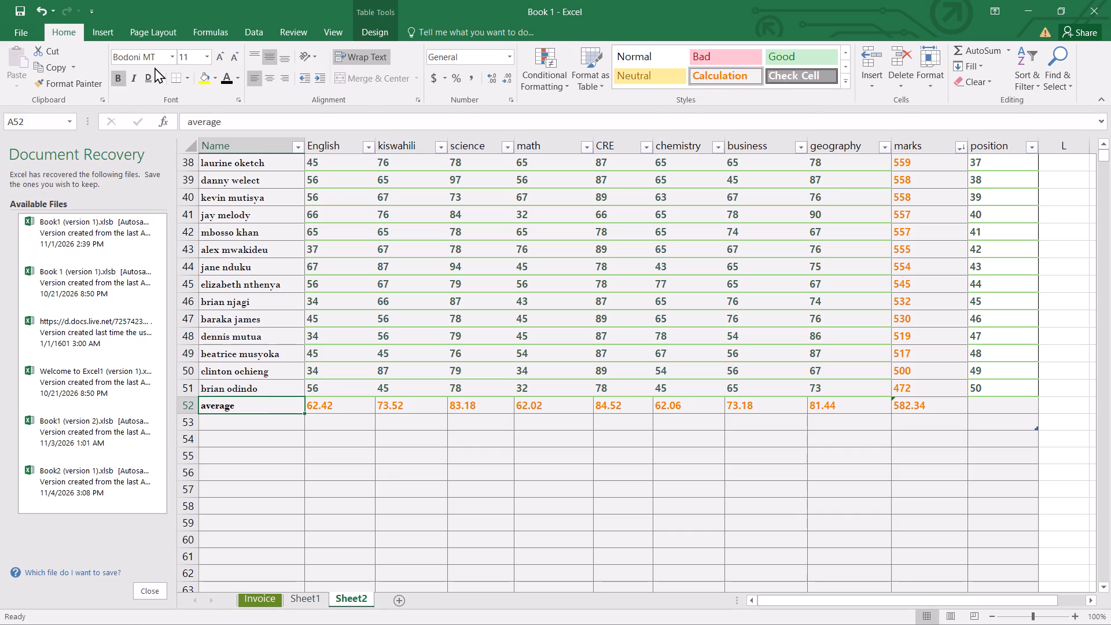
click(172, 56)
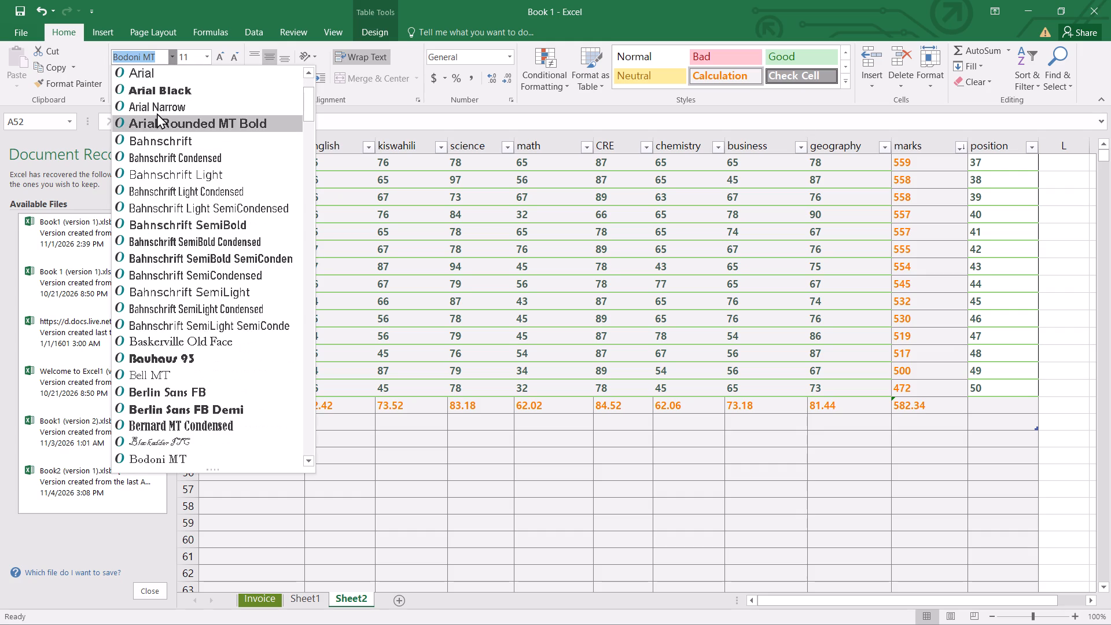
click(165, 90)
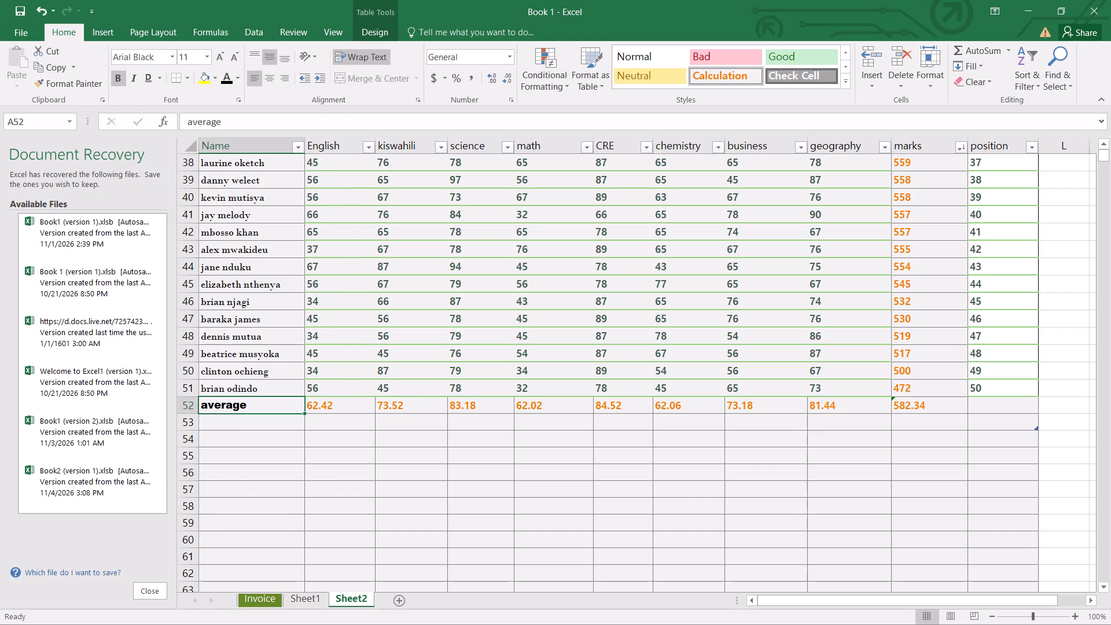
click(231, 80)
click(237, 82)
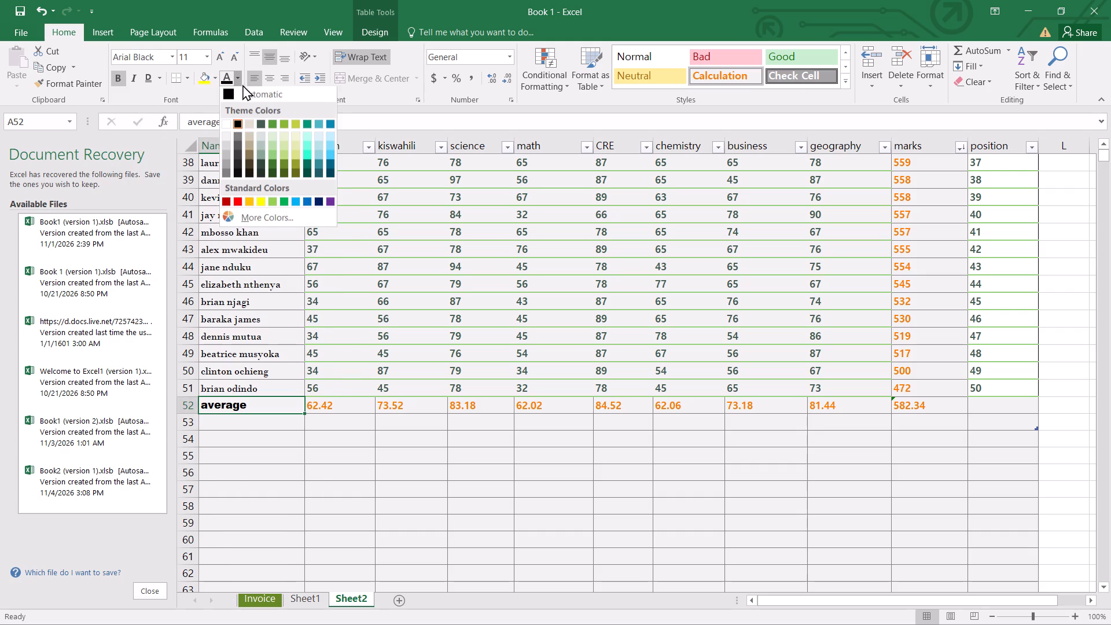
click(237, 200)
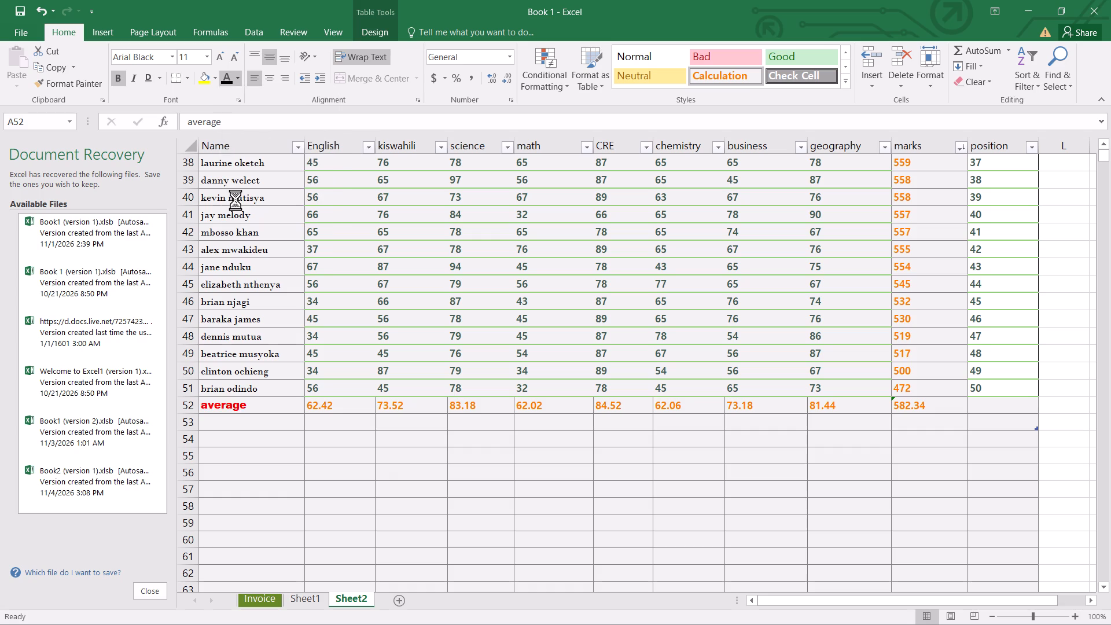
click(332, 458)
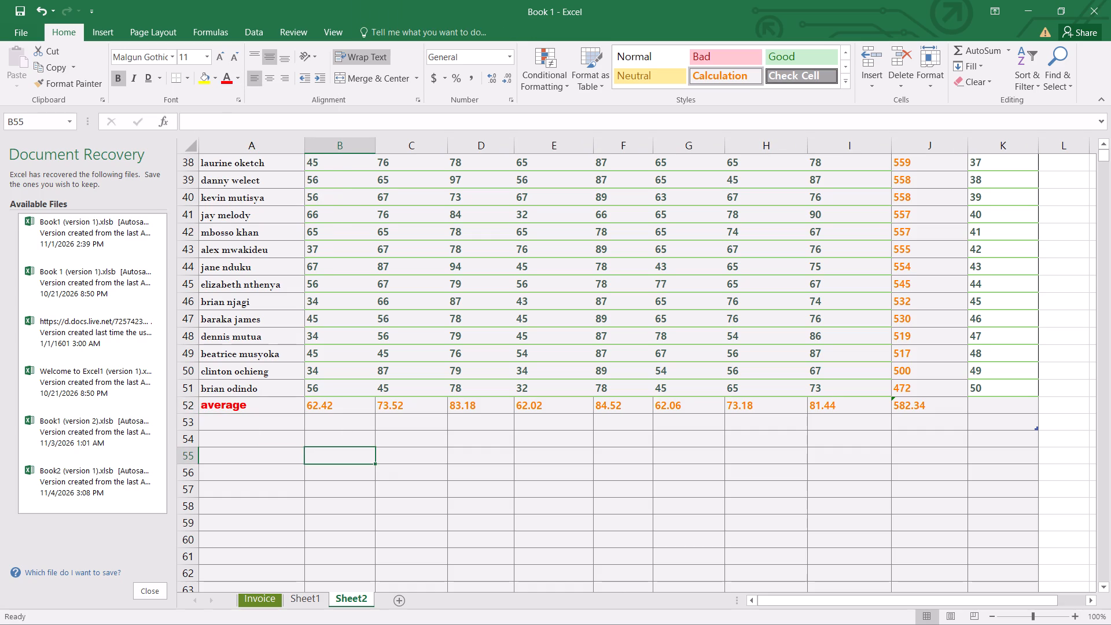
Add a new table column after position by entering the header "average" in cell L1.
scroll(618, 590, up, 13)
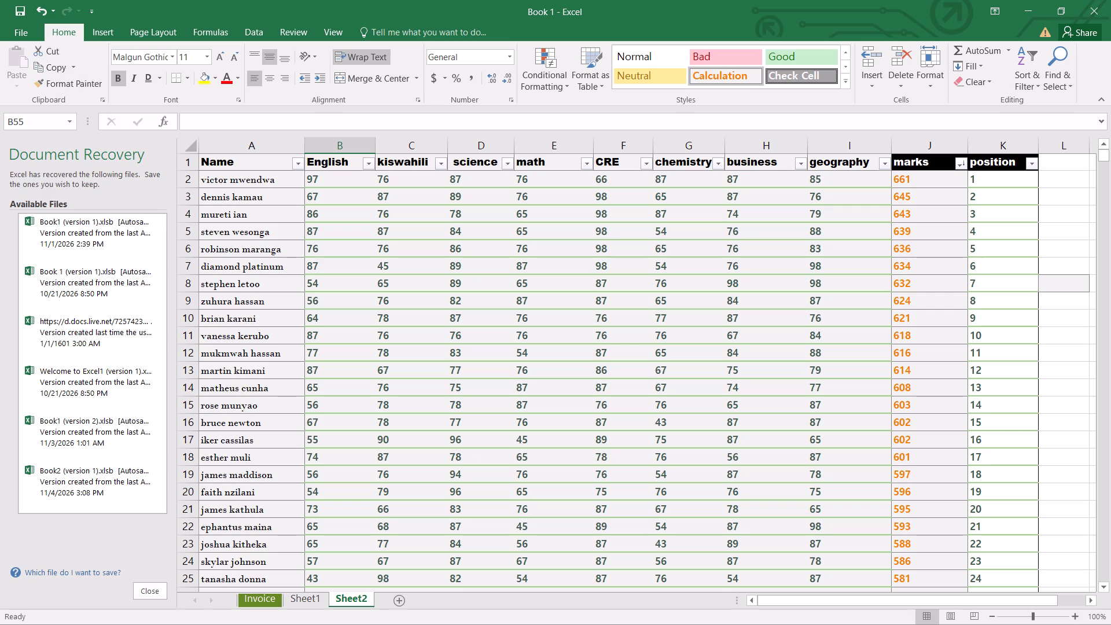
click(1067, 160)
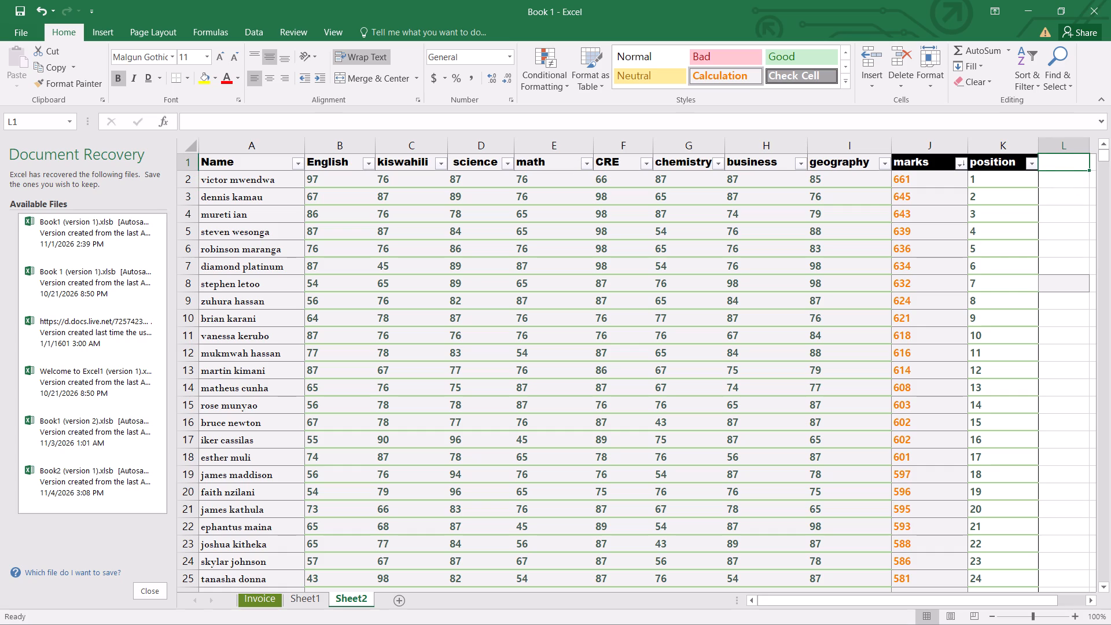
text(av)
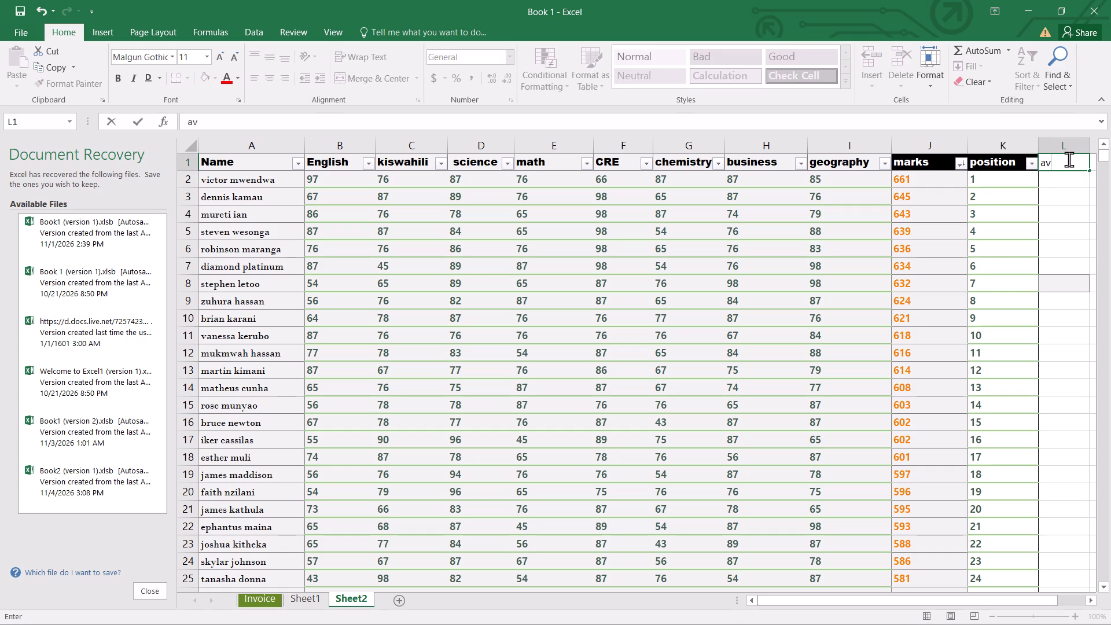
text(erage)
key(Return)
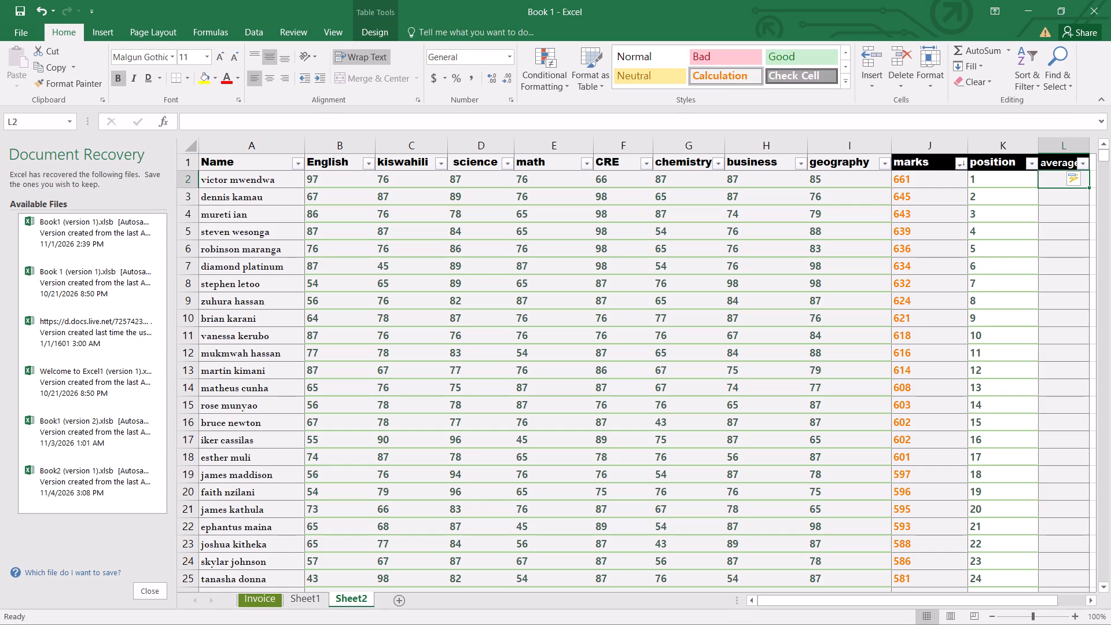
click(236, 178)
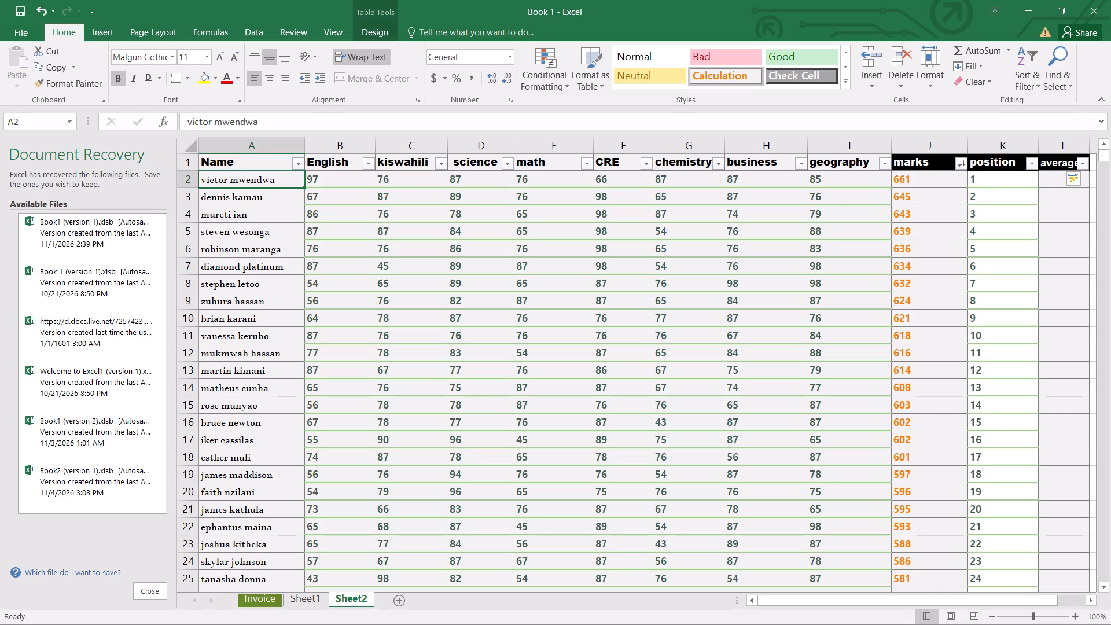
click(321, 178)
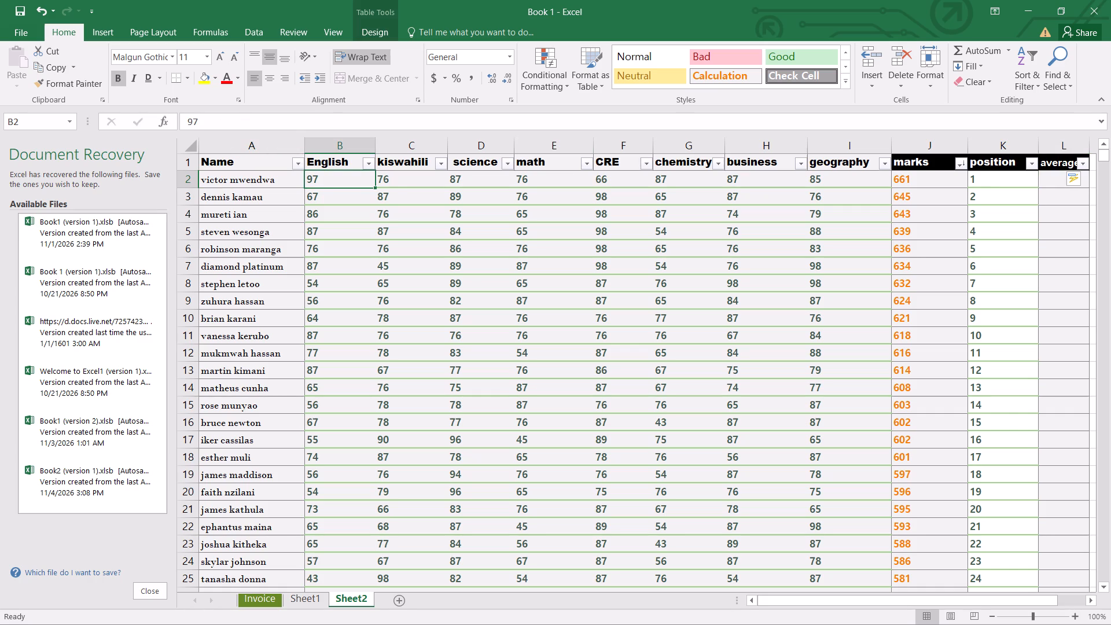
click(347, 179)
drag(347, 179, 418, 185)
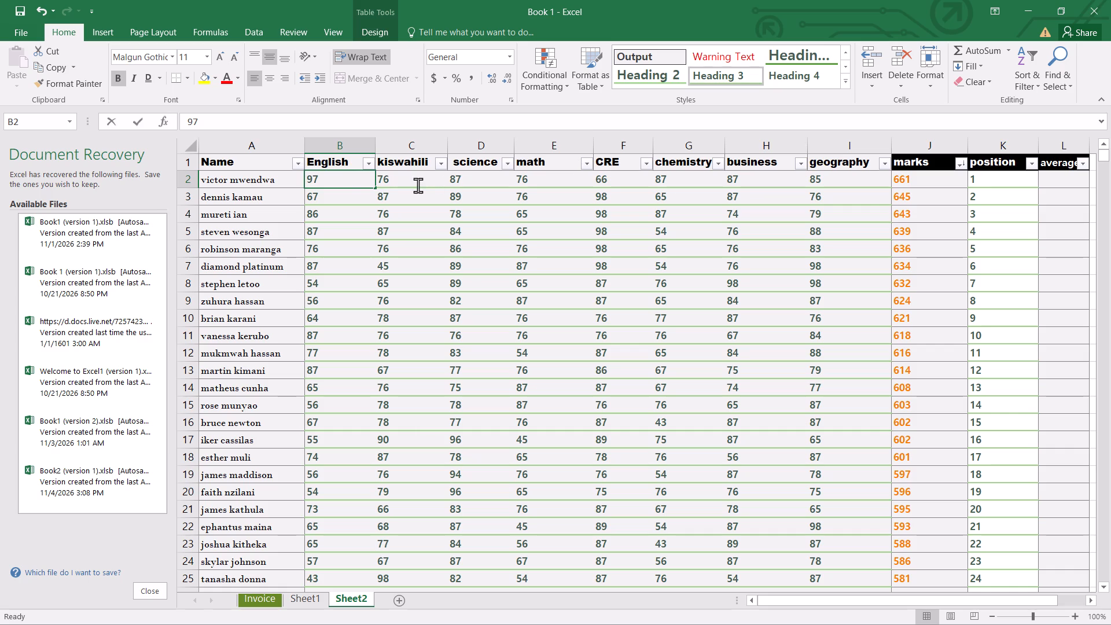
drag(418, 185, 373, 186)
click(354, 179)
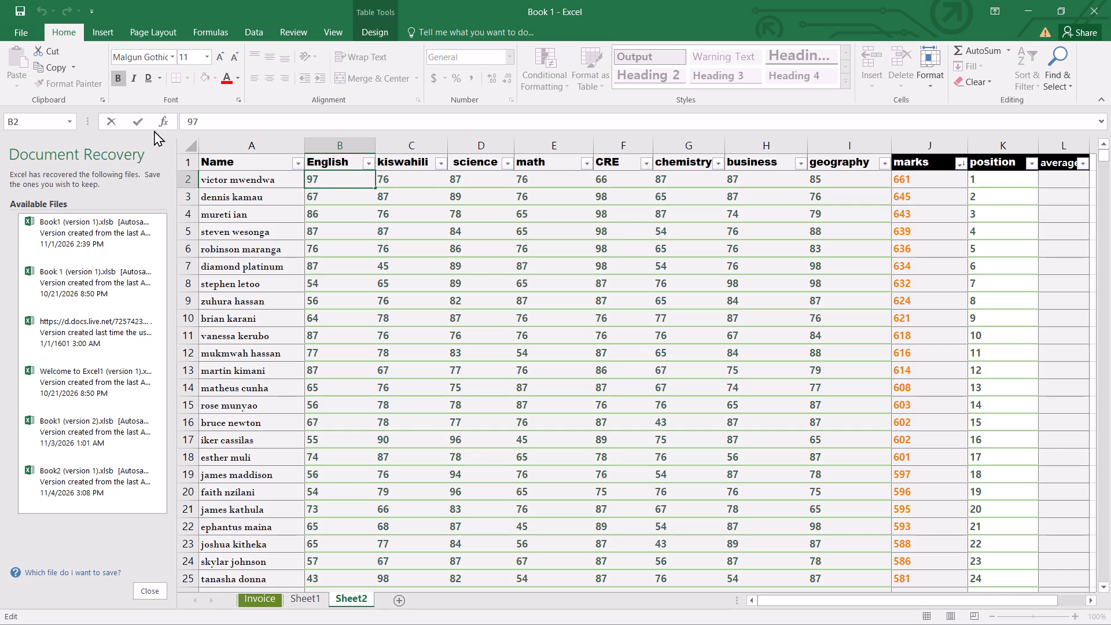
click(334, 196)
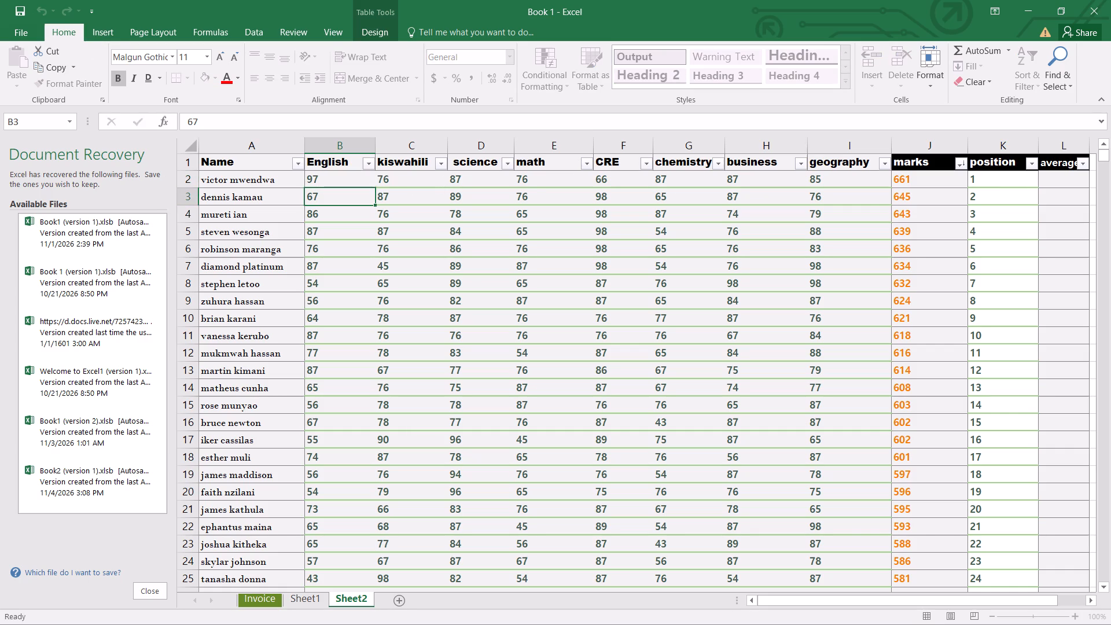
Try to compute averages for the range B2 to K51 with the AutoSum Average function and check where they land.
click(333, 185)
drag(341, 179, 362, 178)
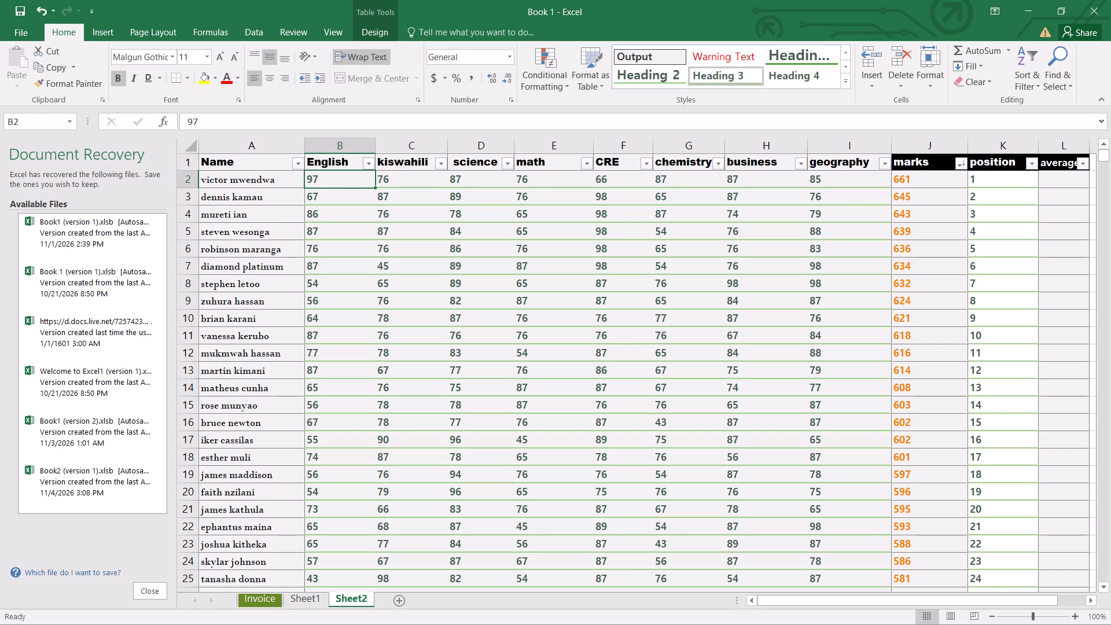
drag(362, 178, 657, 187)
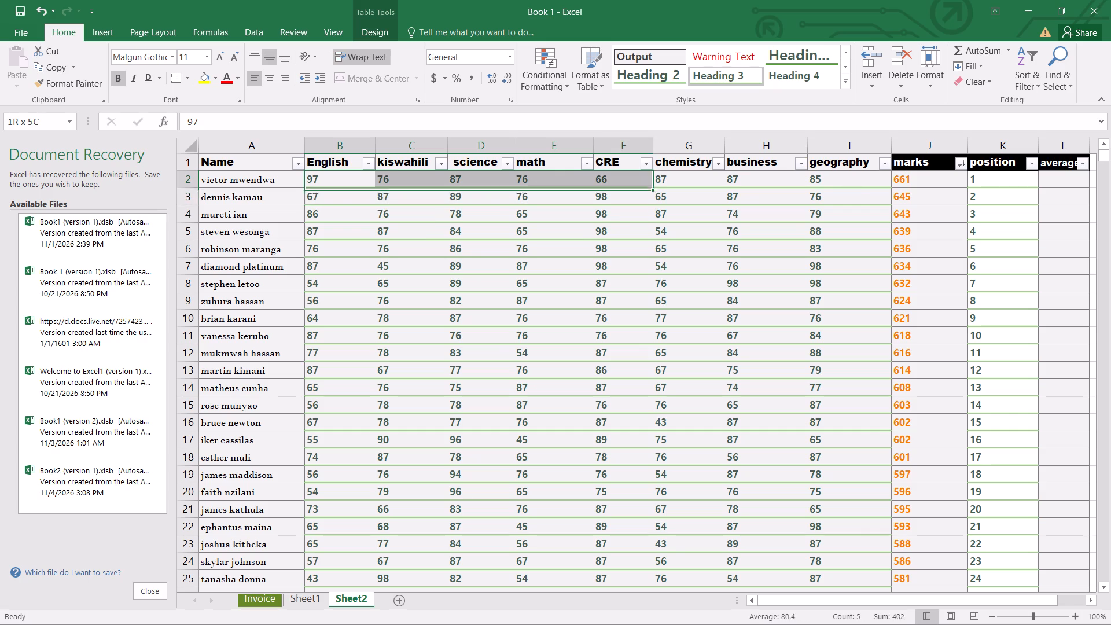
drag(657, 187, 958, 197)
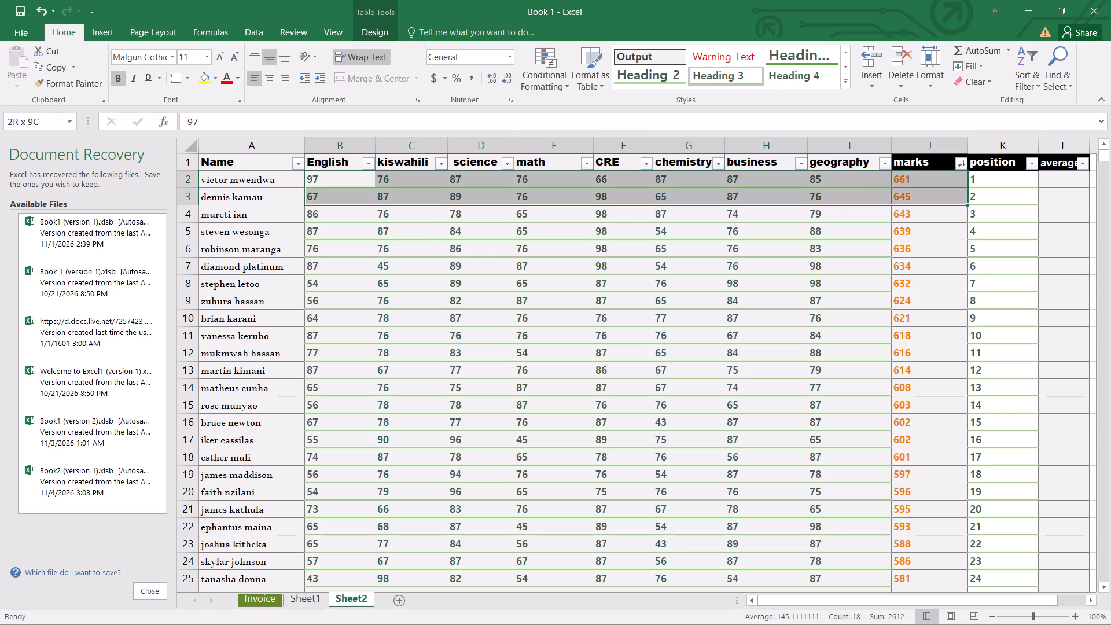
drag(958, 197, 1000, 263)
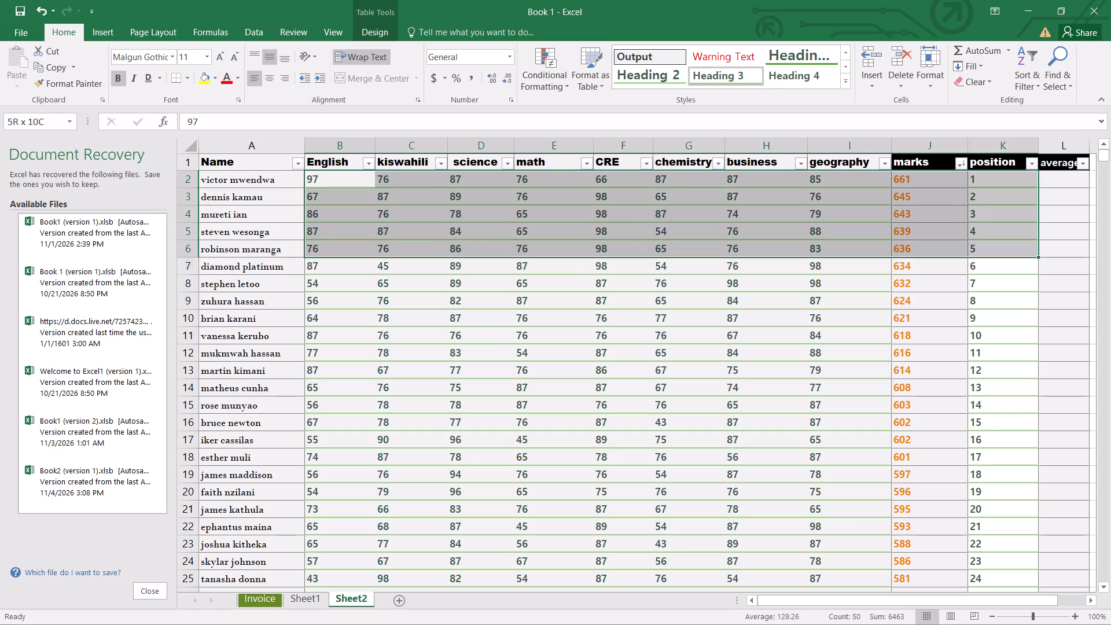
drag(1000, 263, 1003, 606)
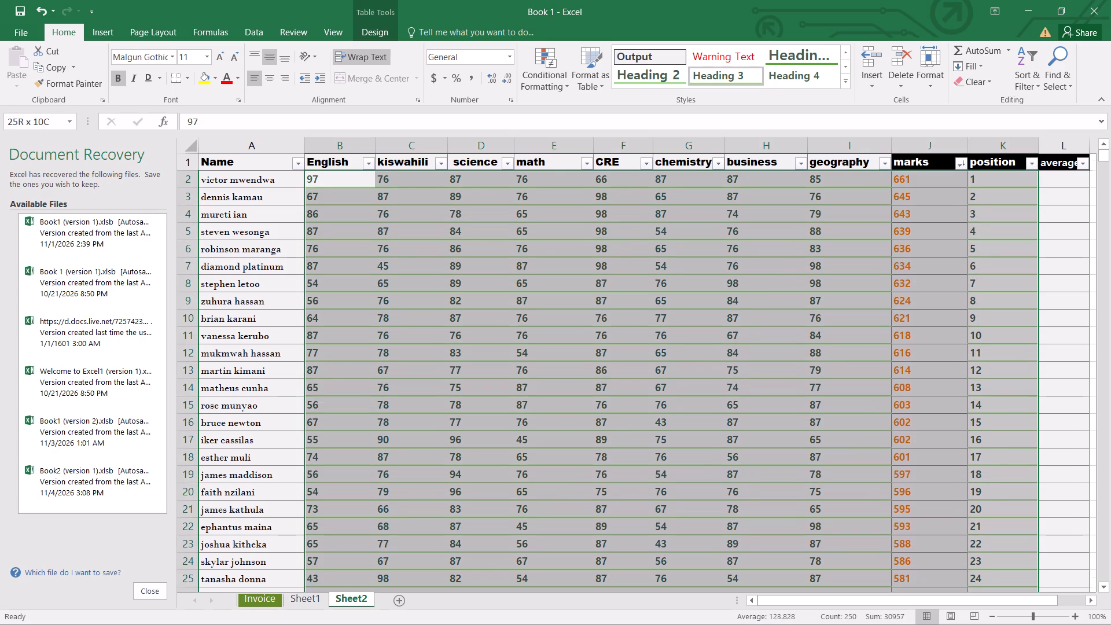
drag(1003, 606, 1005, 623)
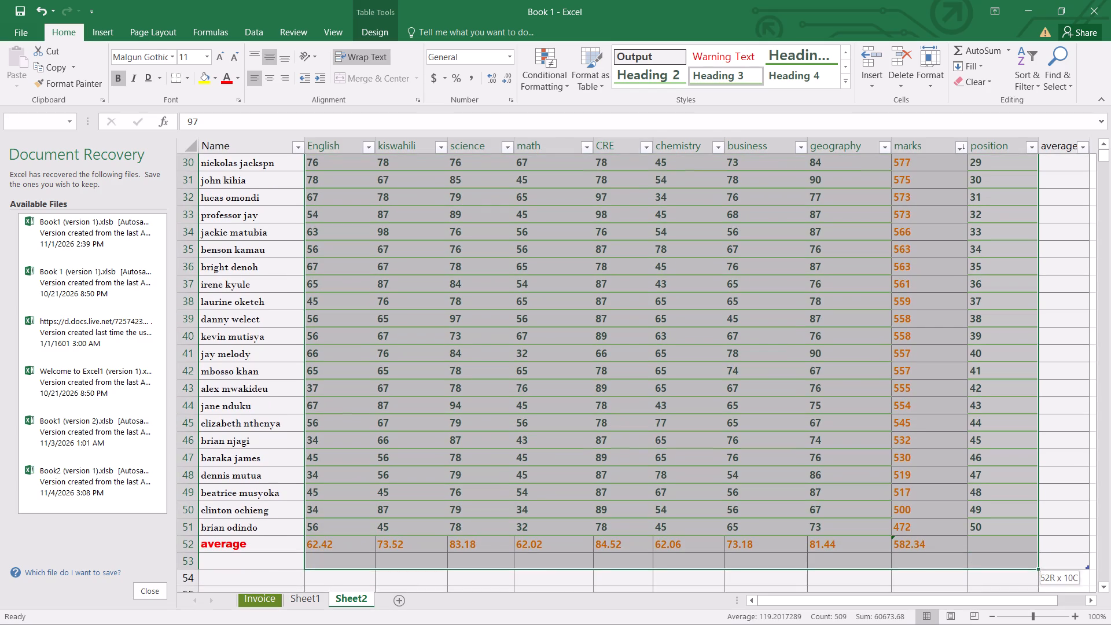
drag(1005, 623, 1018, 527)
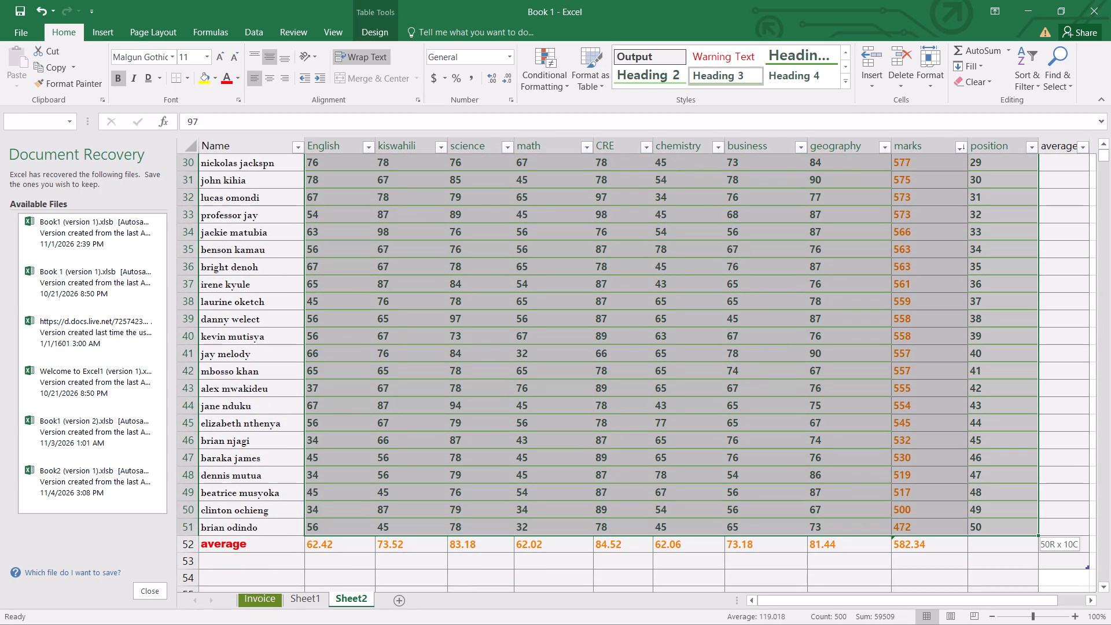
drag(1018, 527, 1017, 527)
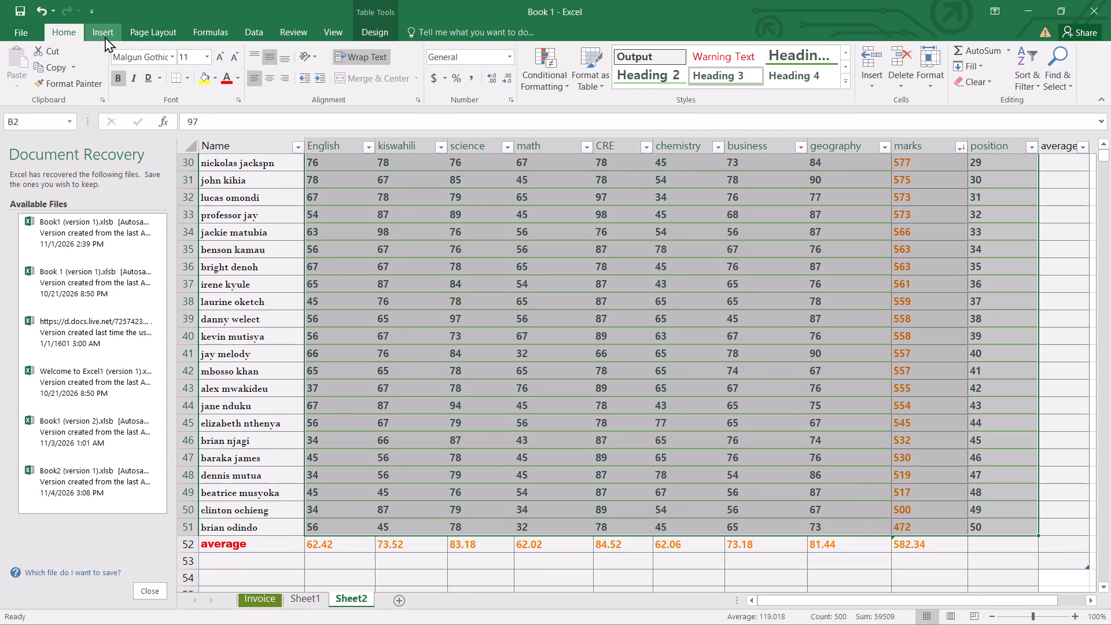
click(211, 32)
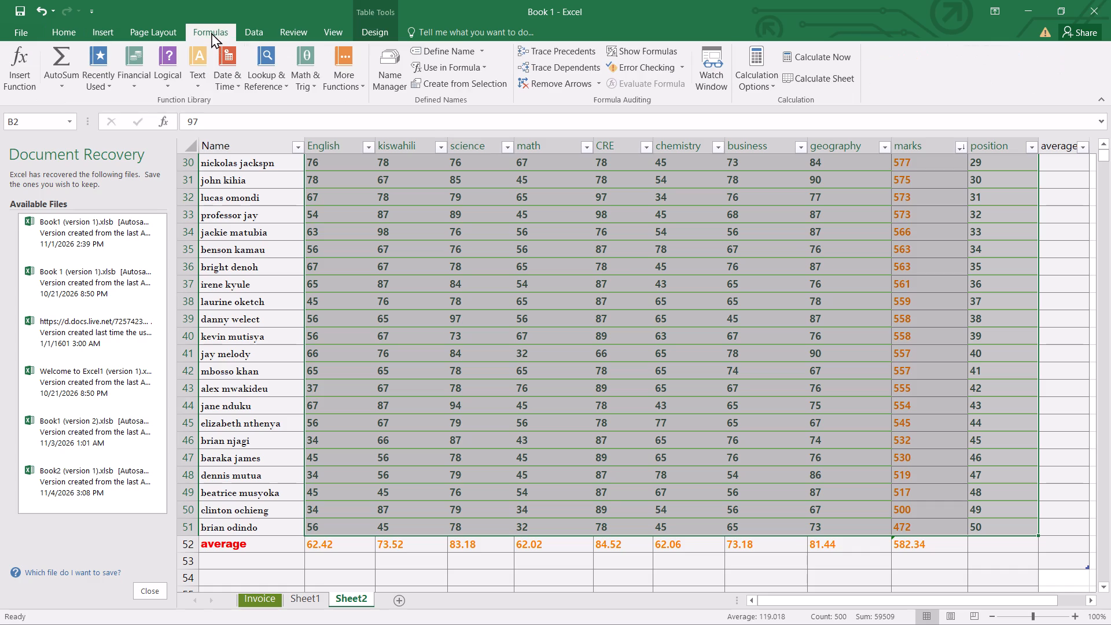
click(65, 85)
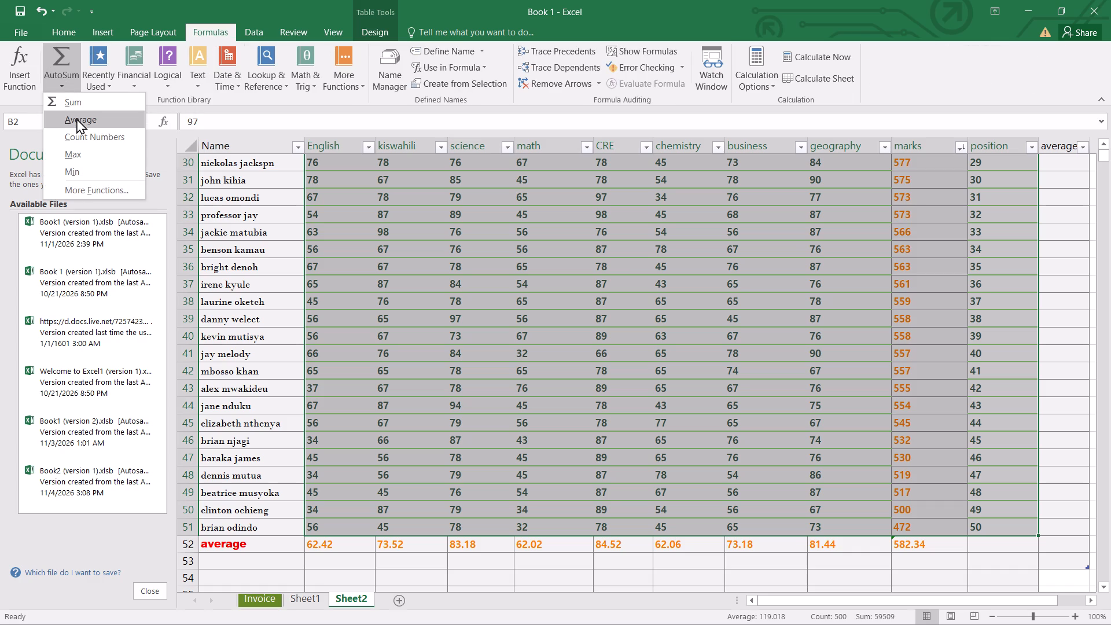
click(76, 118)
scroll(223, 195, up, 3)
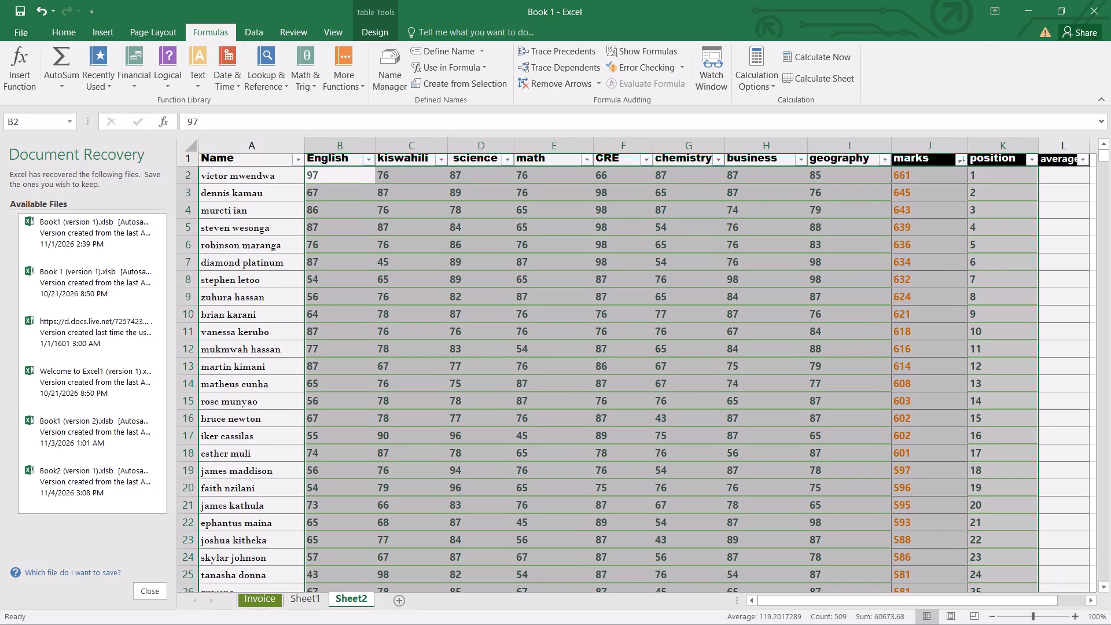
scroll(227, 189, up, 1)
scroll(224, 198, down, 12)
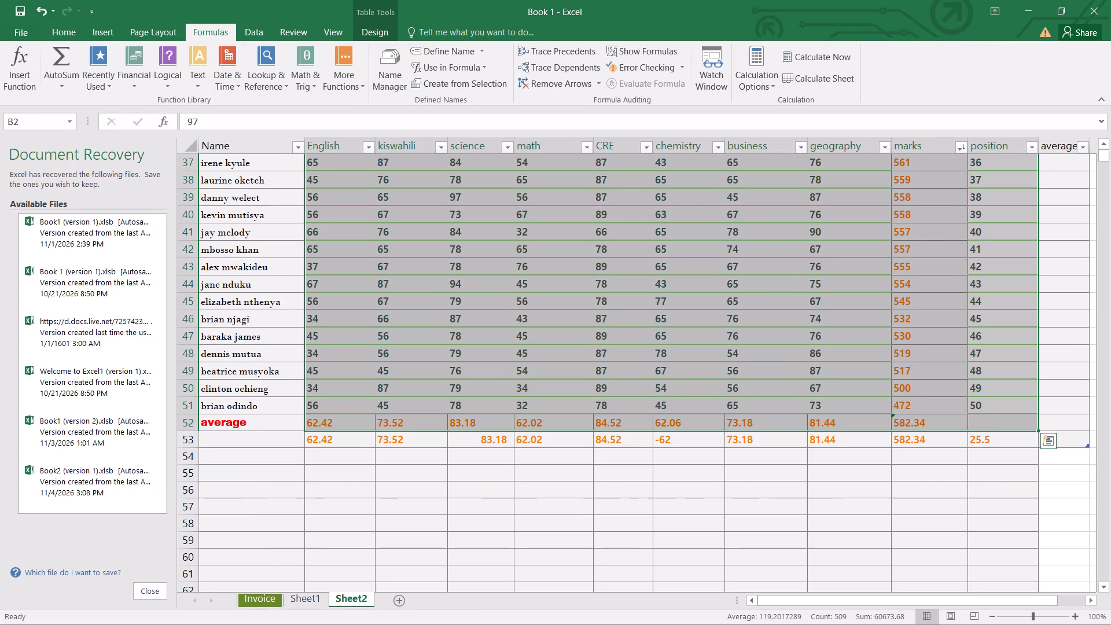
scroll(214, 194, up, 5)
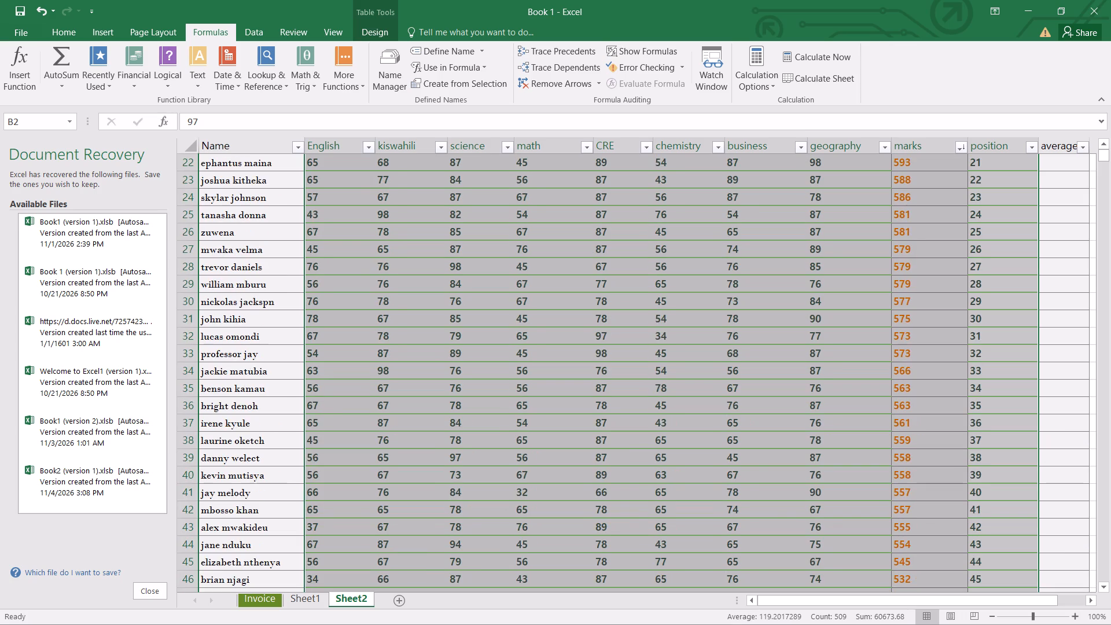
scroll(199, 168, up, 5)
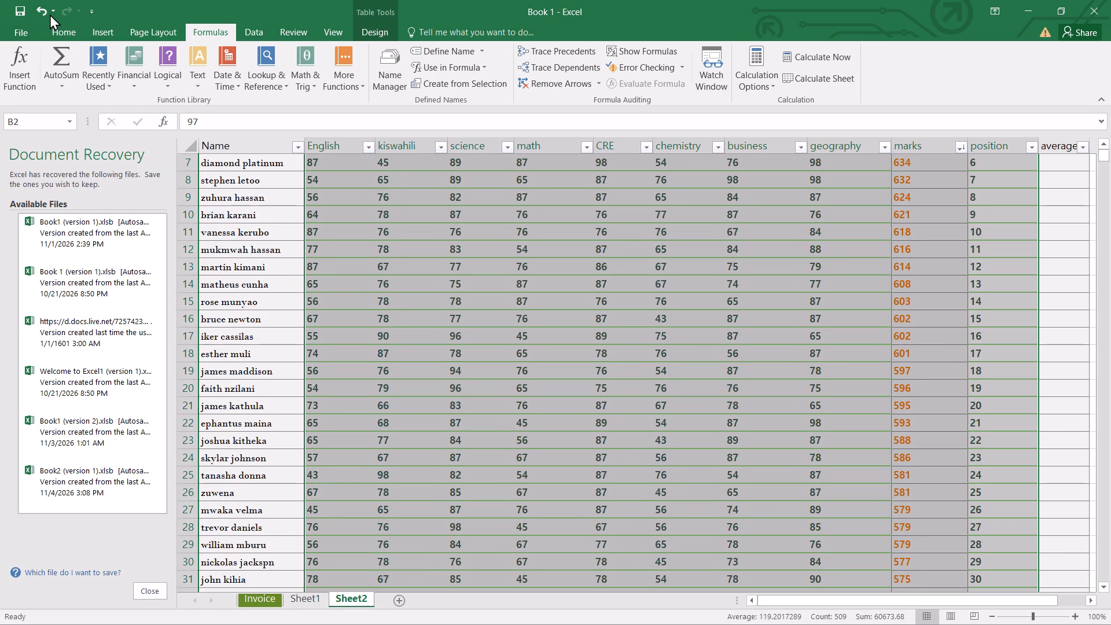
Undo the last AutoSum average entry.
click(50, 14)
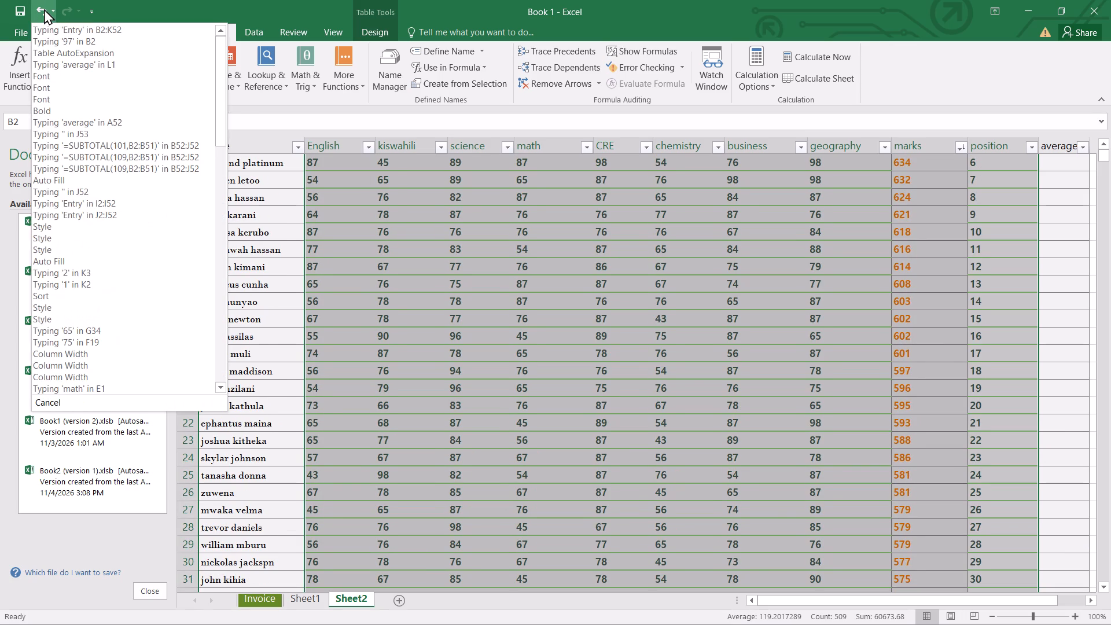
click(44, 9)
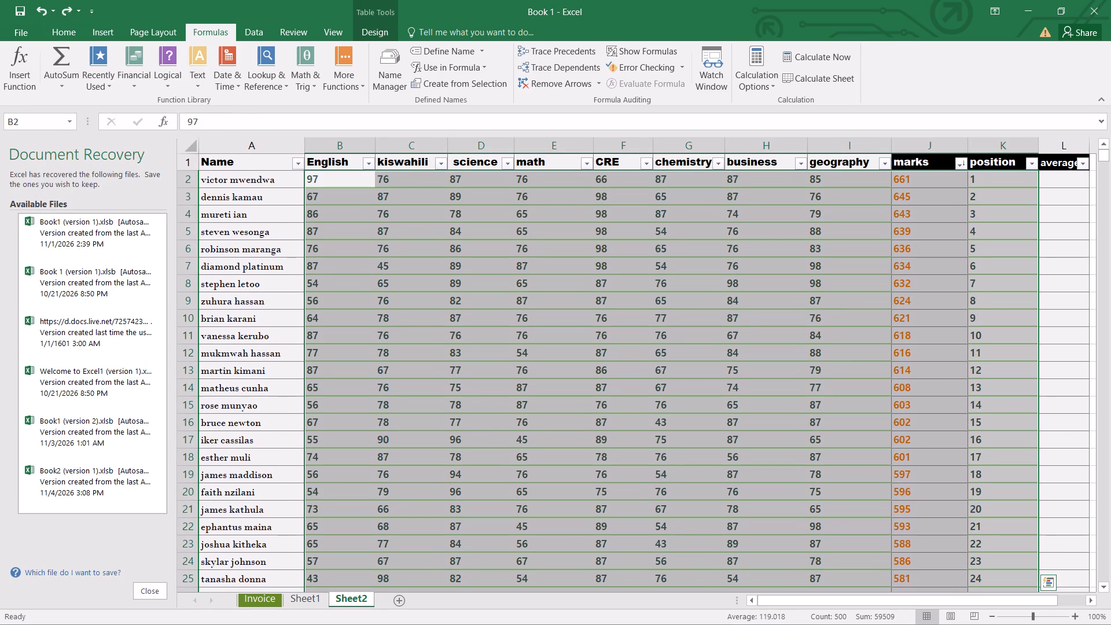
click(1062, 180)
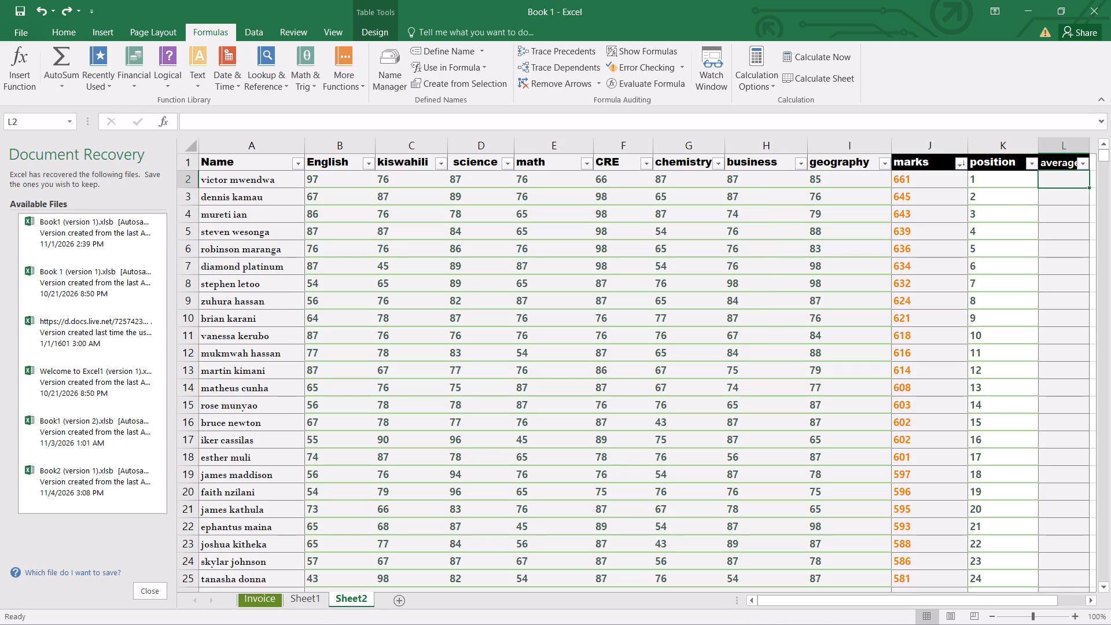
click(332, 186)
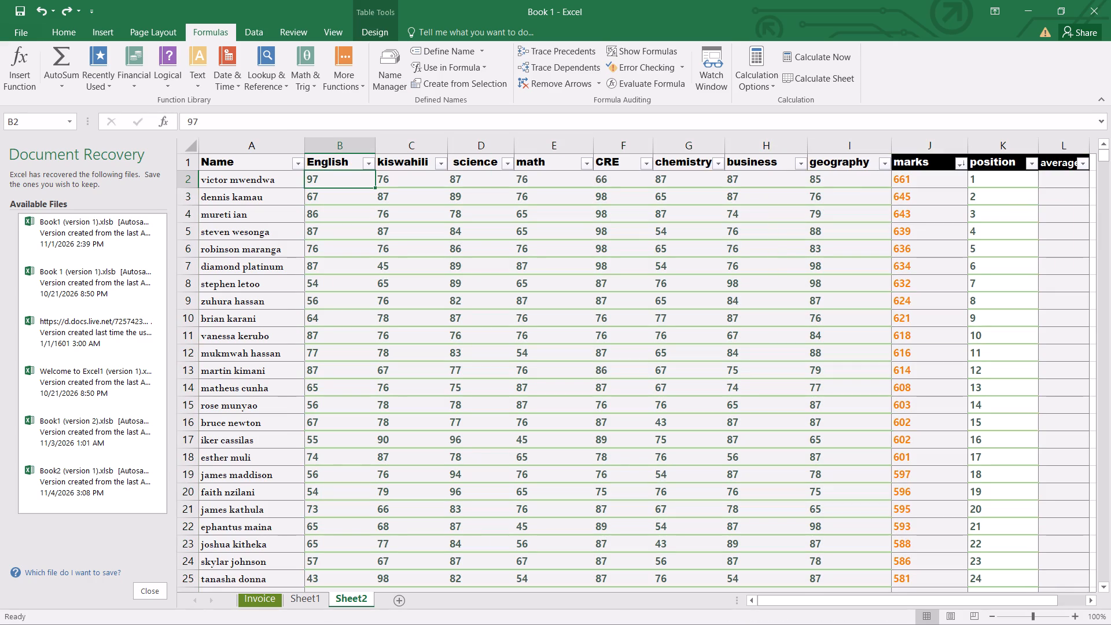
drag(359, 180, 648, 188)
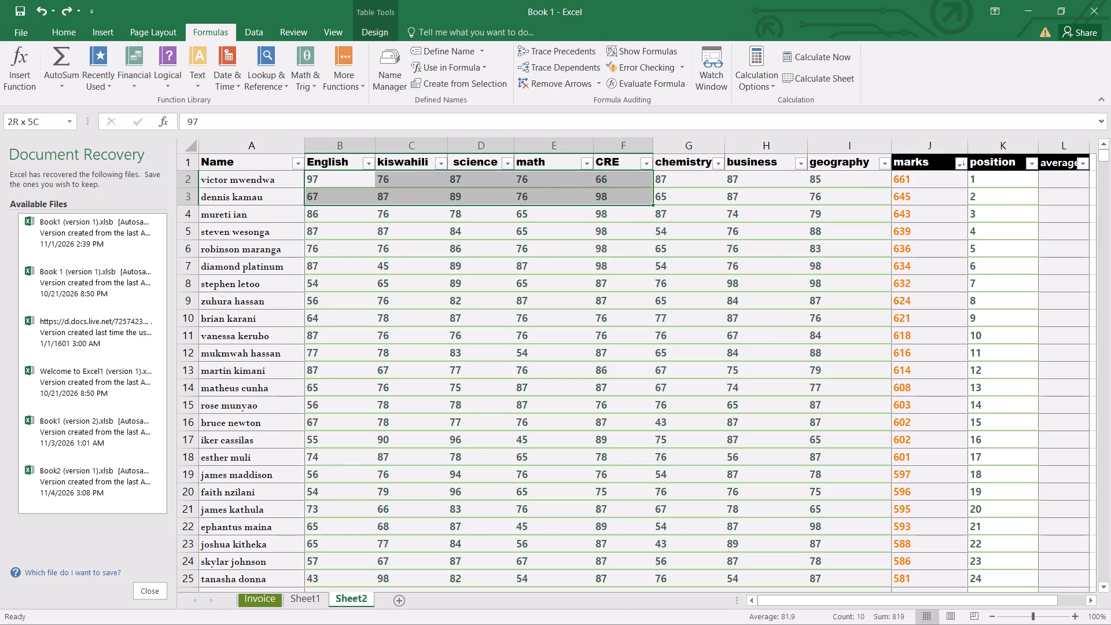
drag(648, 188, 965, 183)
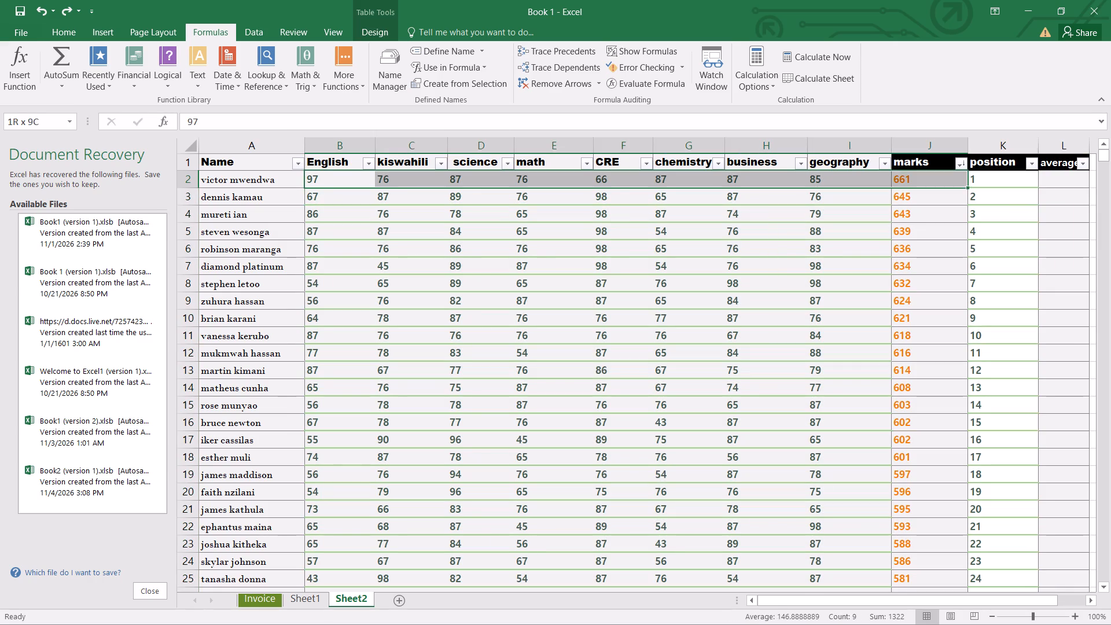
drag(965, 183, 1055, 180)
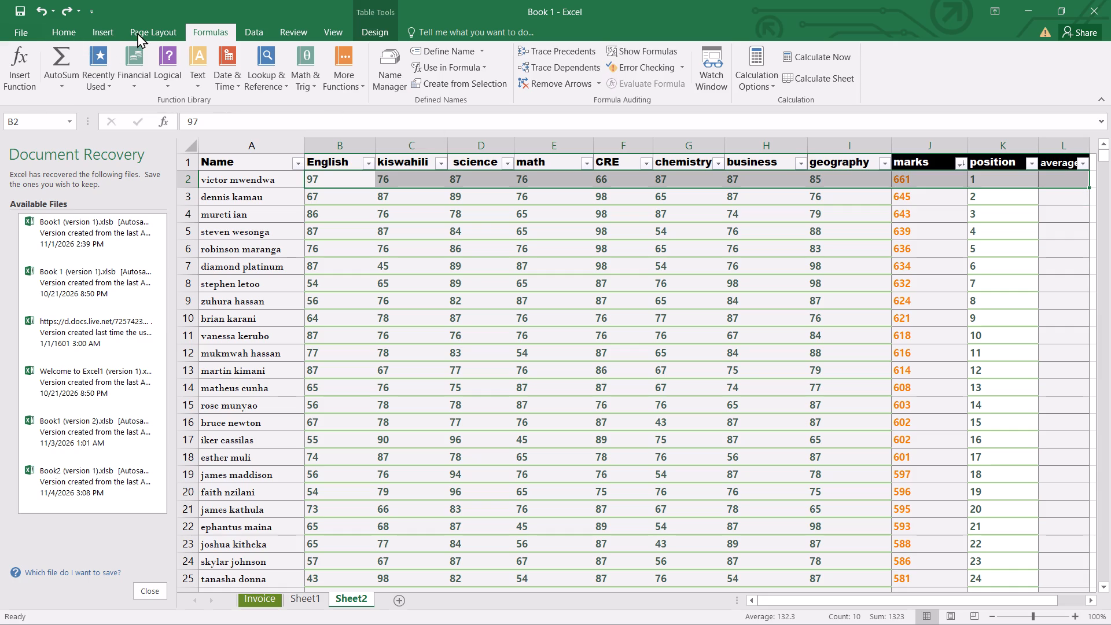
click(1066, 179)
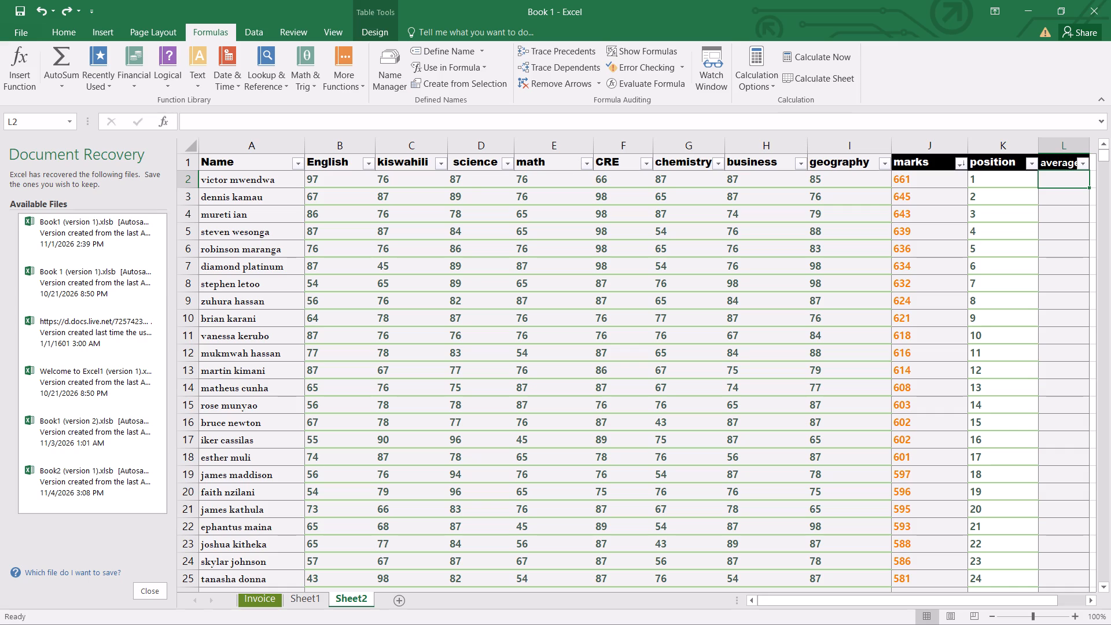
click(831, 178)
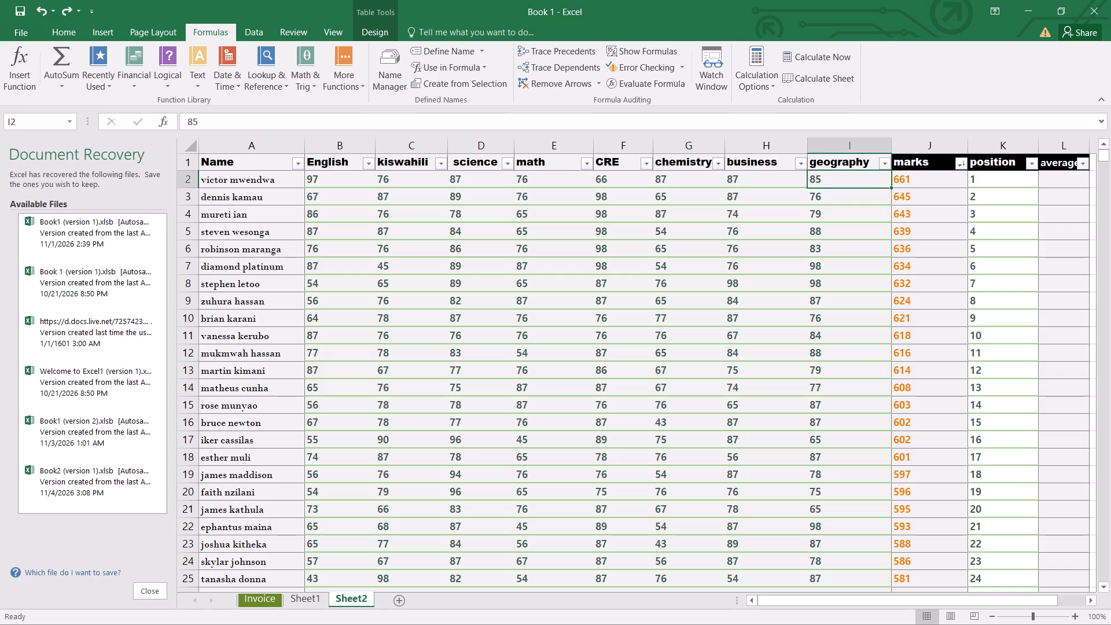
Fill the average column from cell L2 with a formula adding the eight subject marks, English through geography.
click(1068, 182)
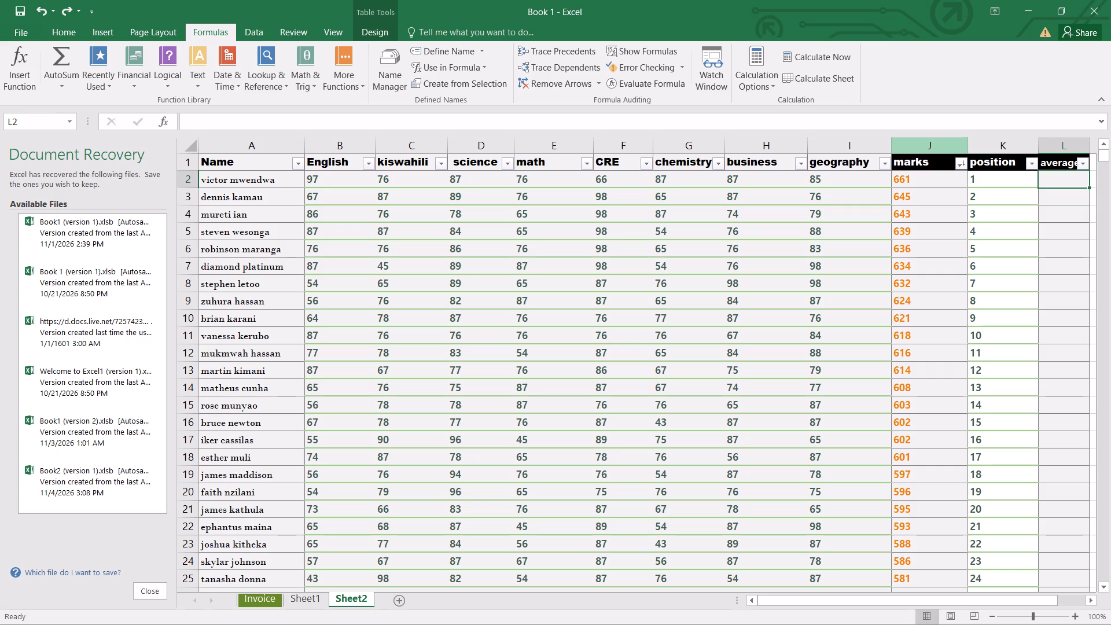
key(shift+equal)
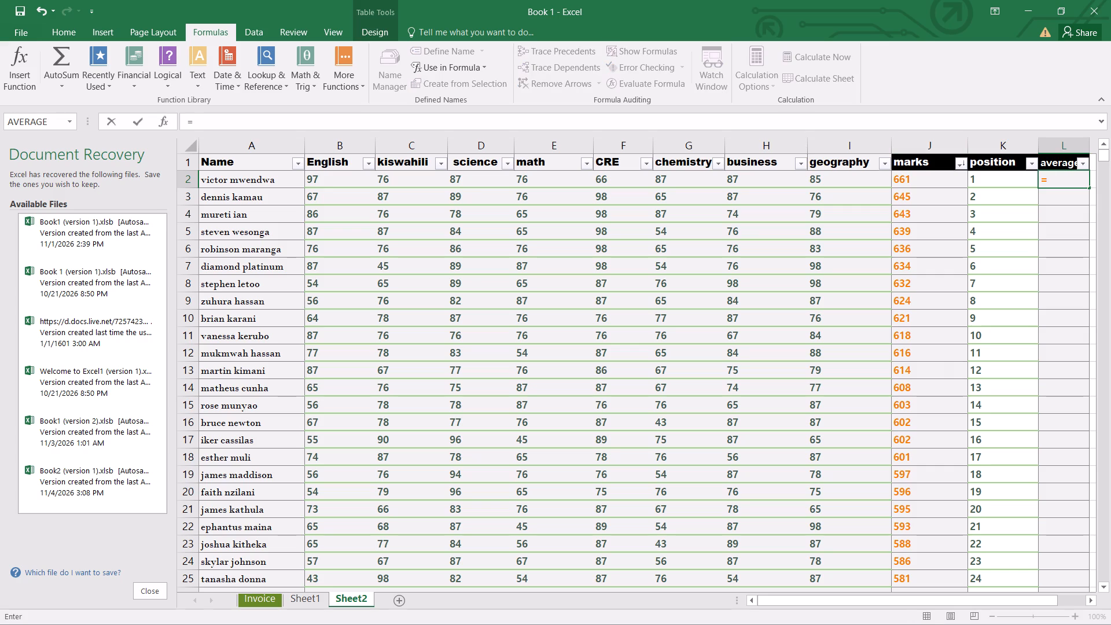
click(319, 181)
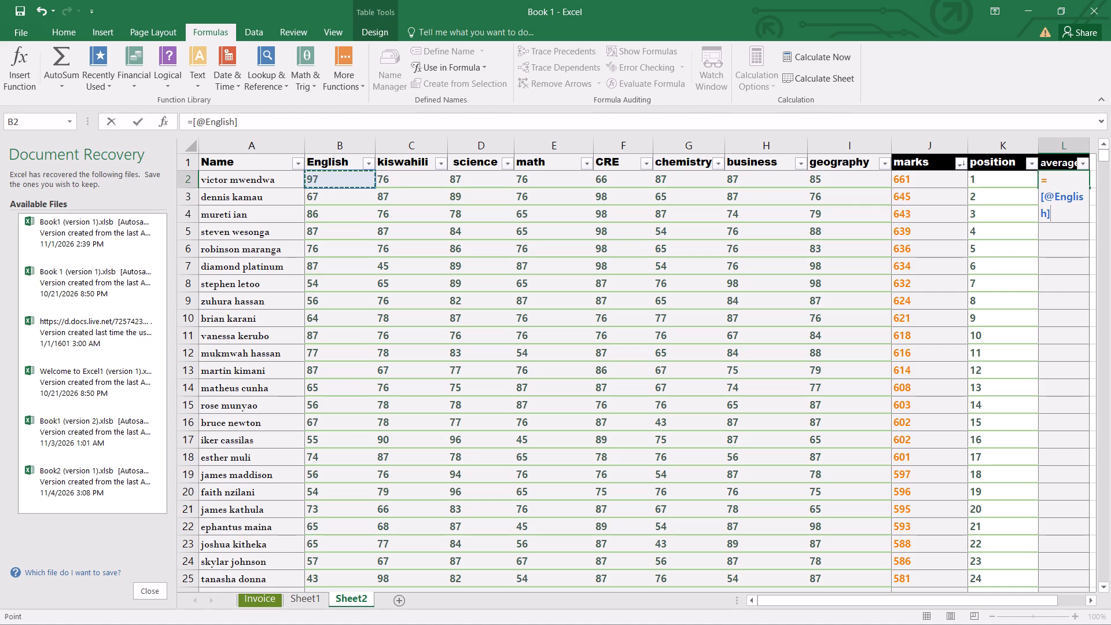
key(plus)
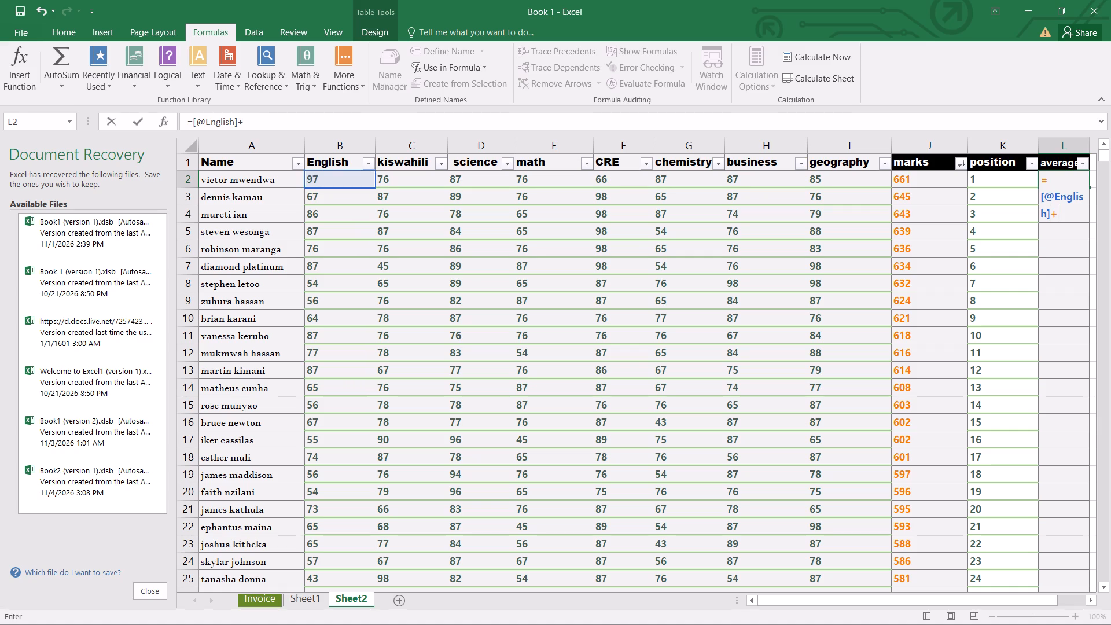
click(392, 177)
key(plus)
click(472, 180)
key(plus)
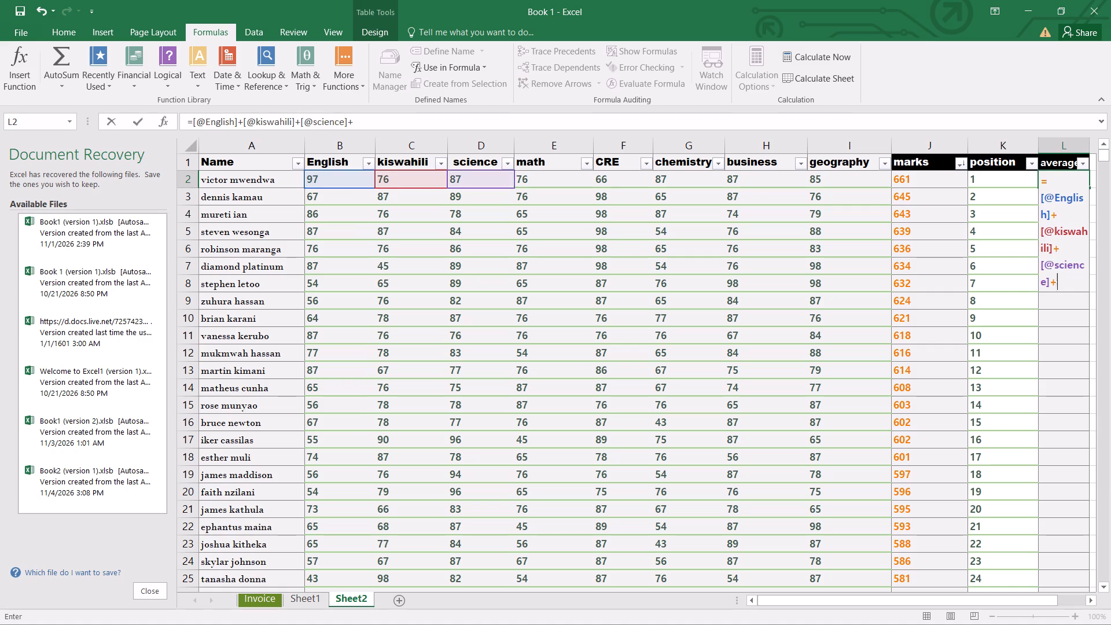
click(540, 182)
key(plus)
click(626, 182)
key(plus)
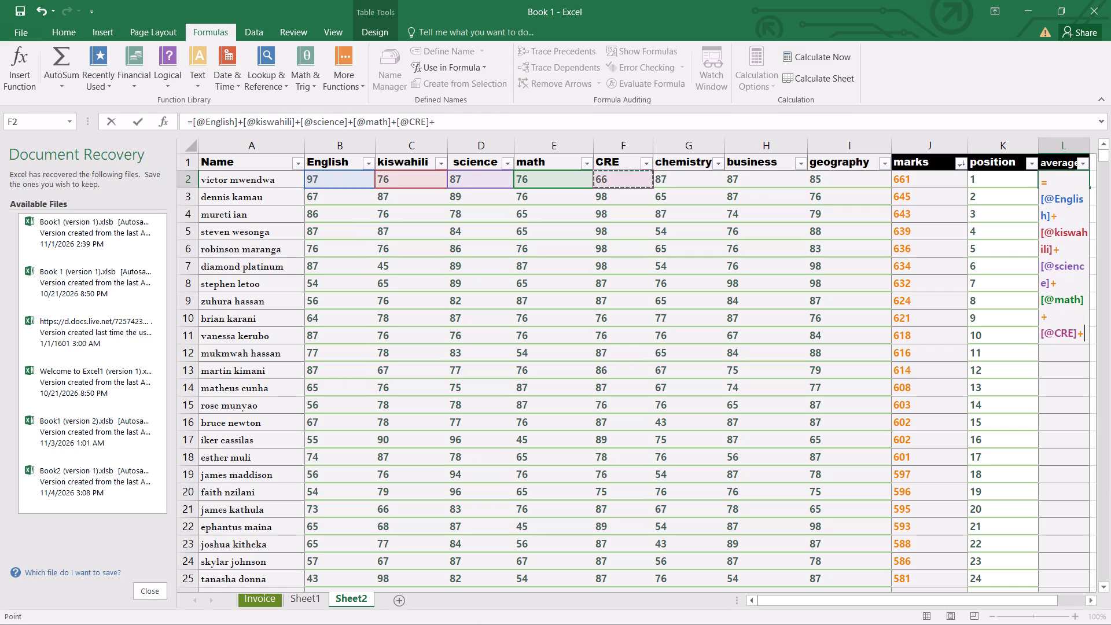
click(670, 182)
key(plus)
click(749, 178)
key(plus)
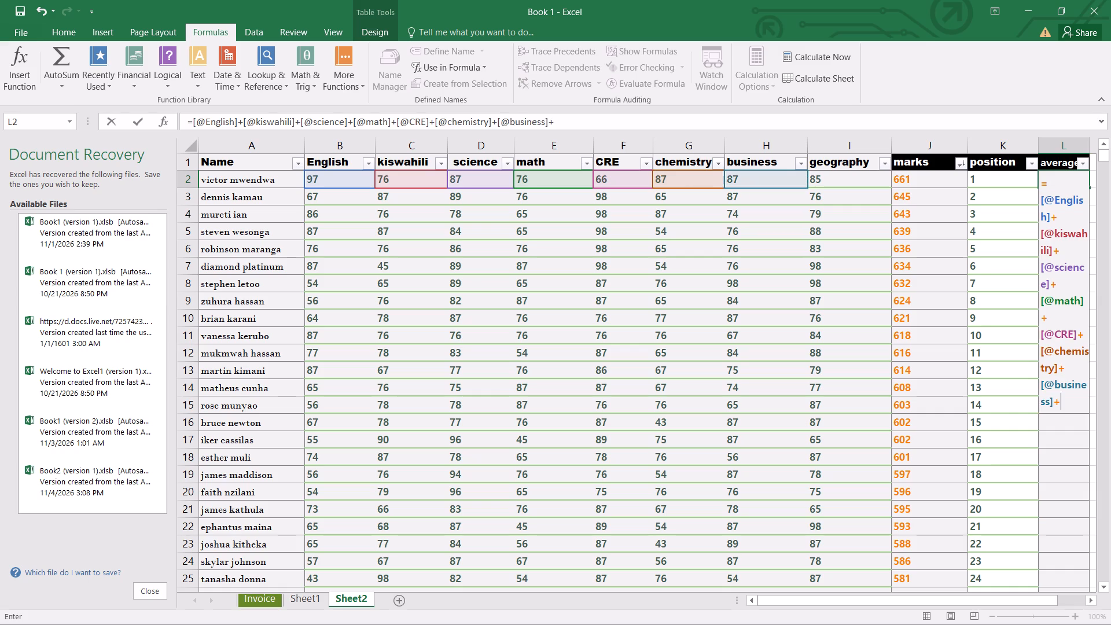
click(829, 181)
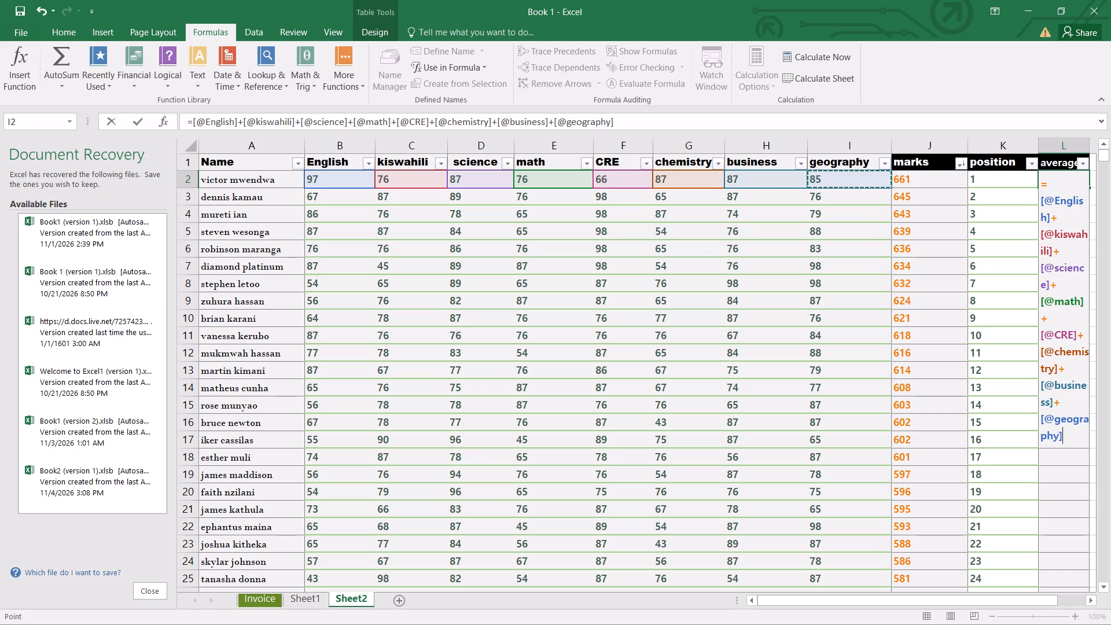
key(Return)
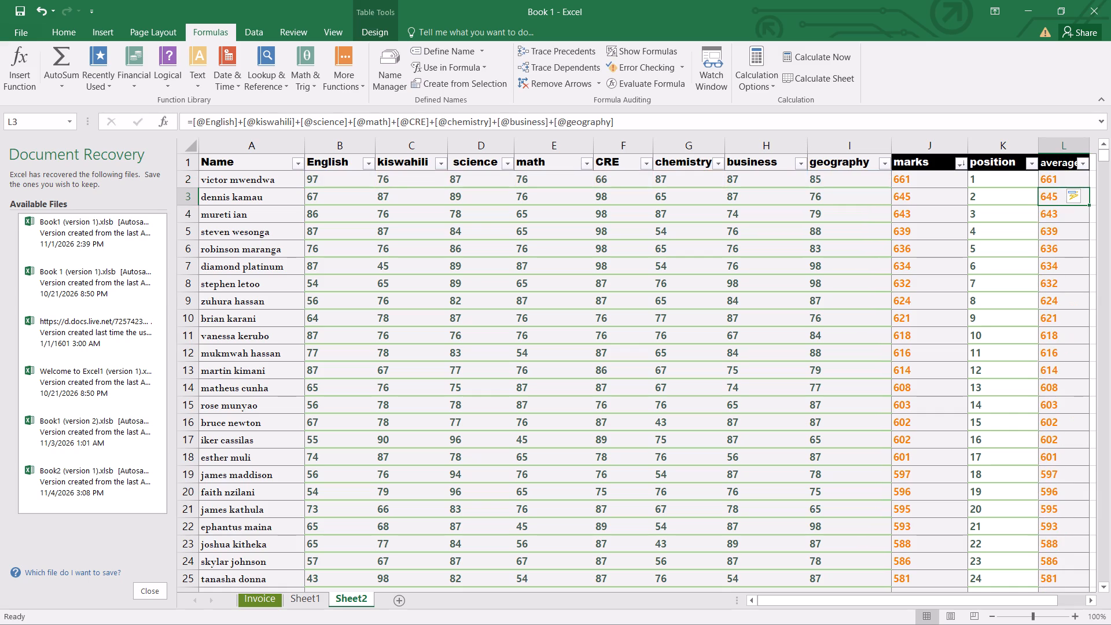
click(1061, 179)
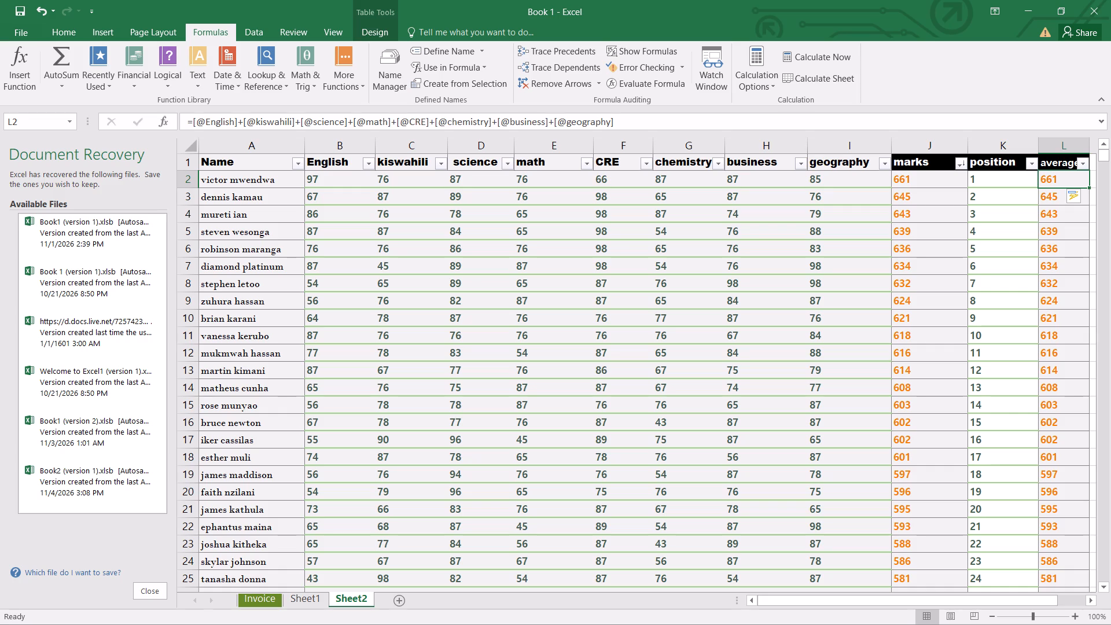
key(shift+equal)
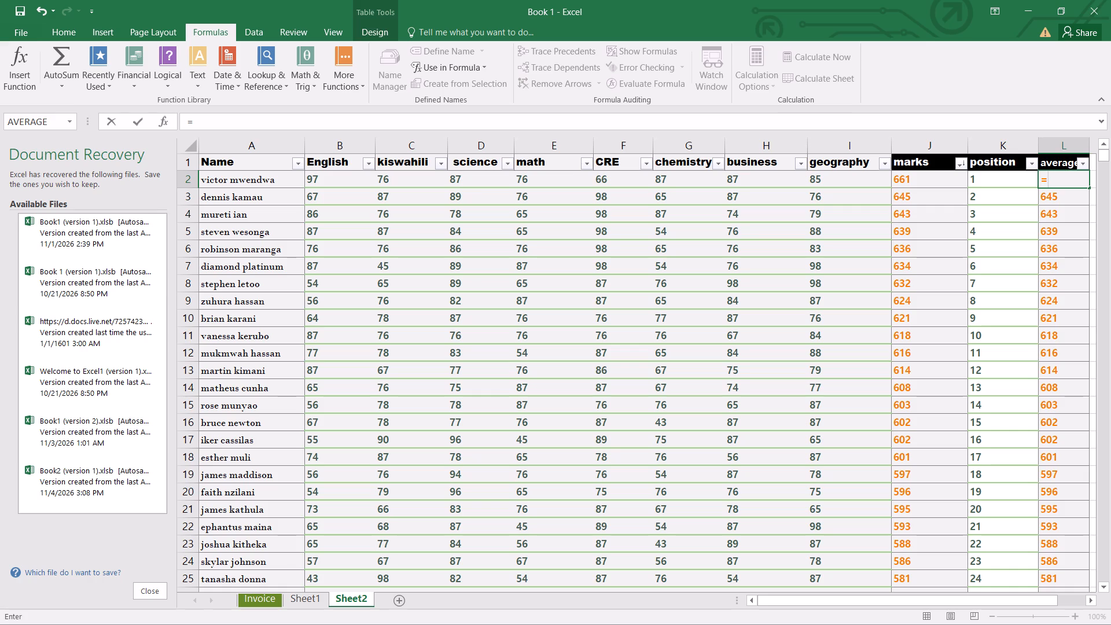
key(m)
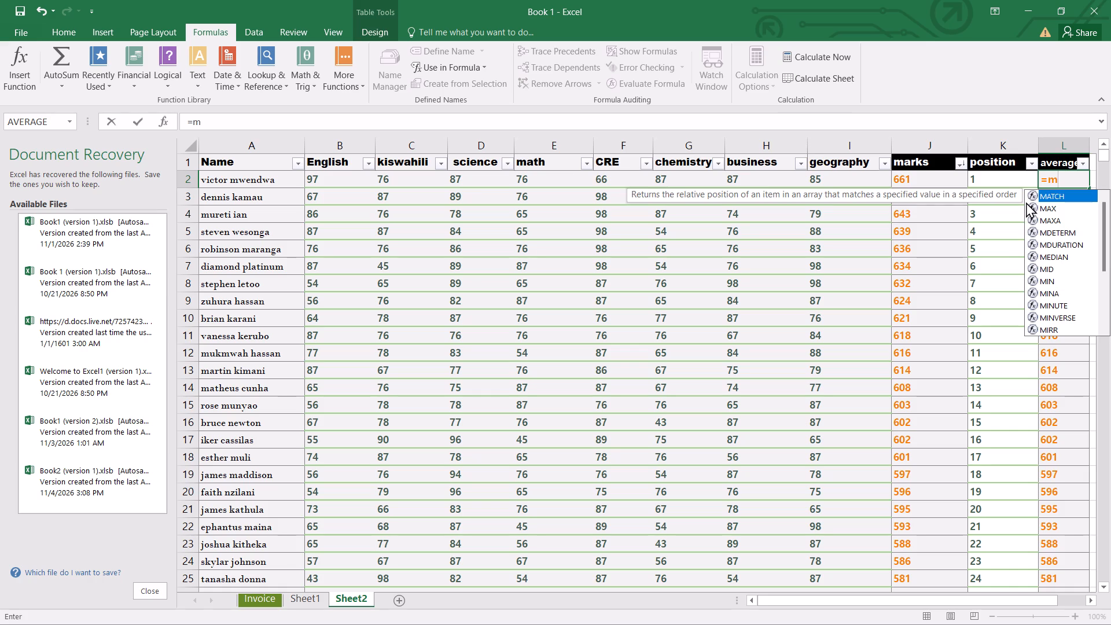
key(a)
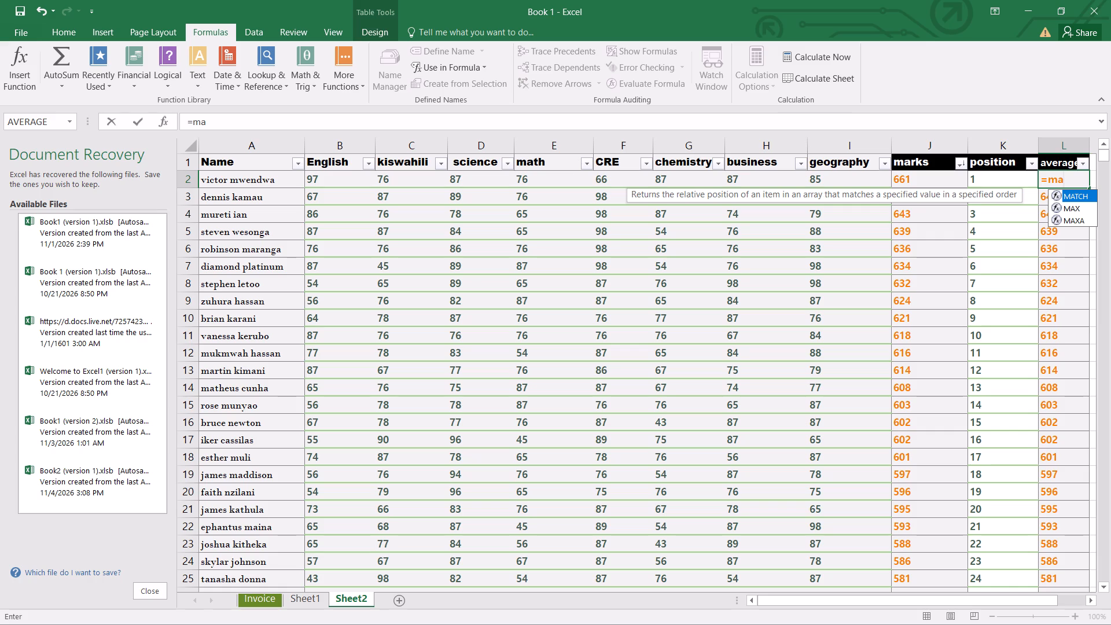
text(rk)
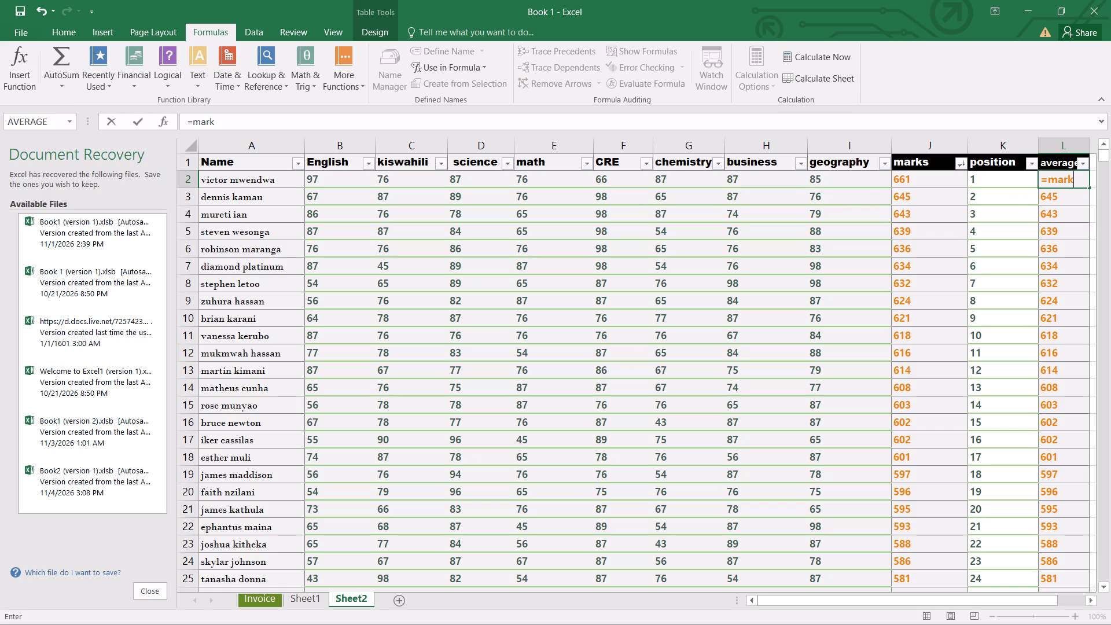
key(BackSpace)
key(BackSpace)
key(BackSpace)
key(BackSpace)
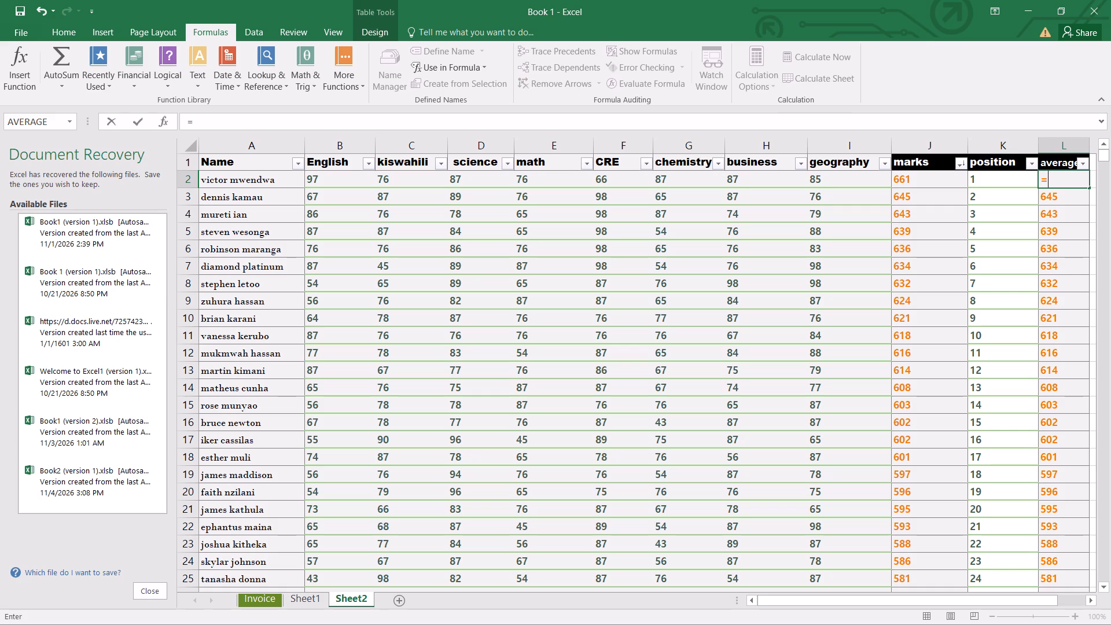
click(913, 164)
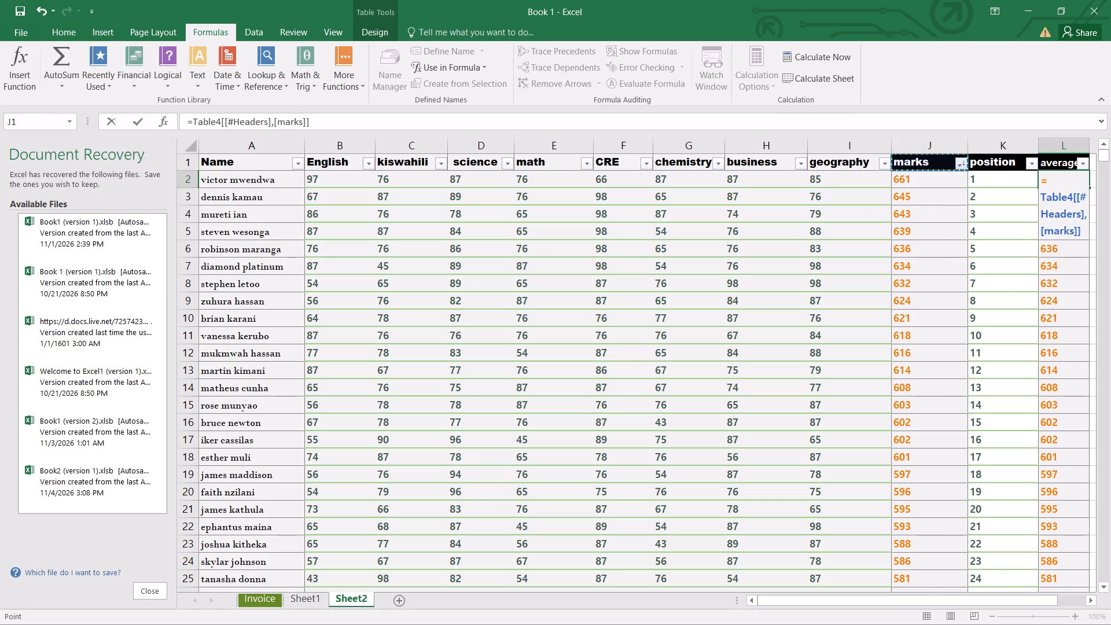
click(933, 183)
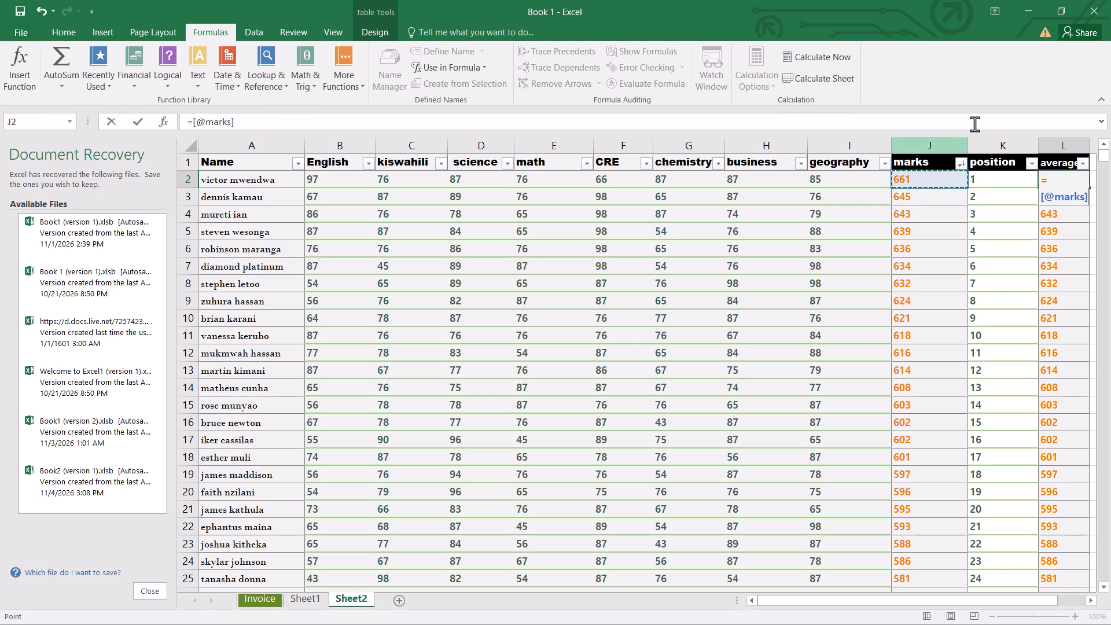
click(1042, 69)
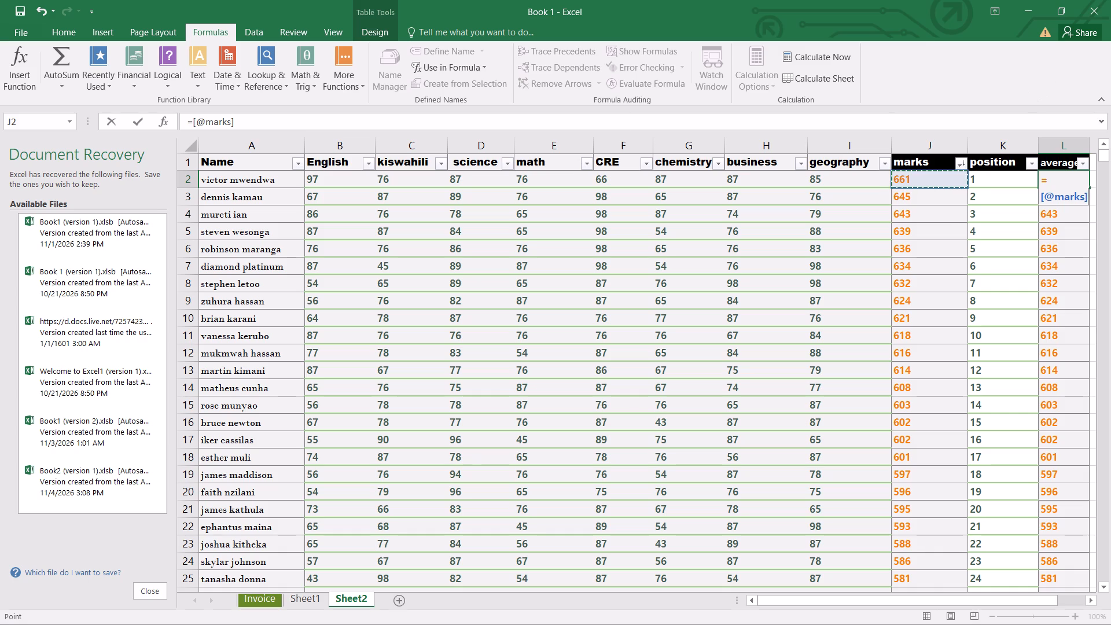
click(36, 7)
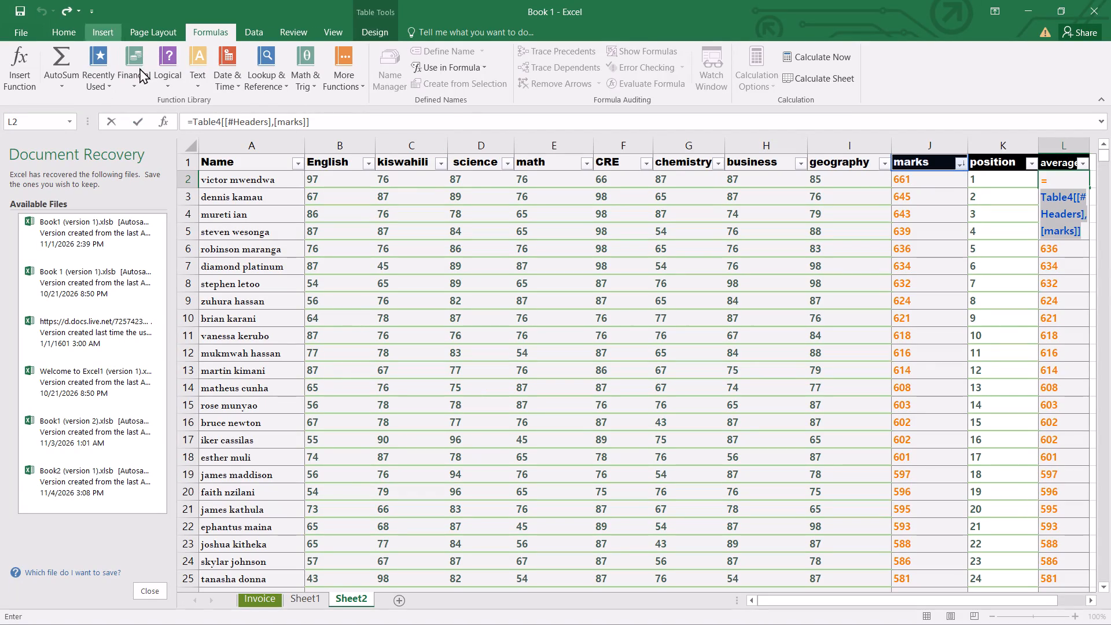
key(BackSpace)
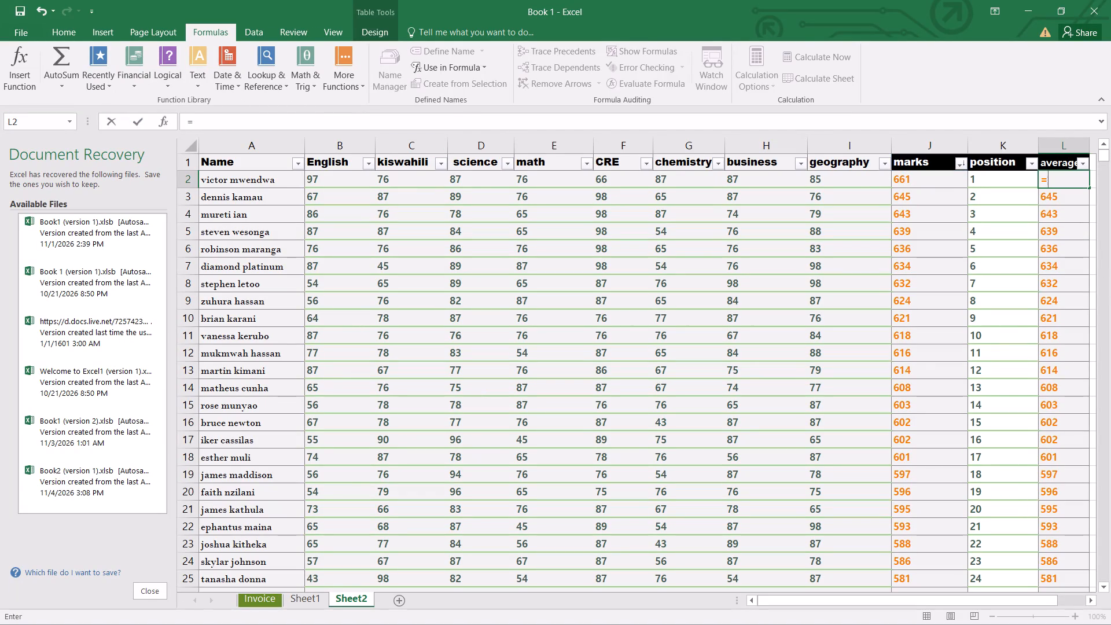
click(925, 183)
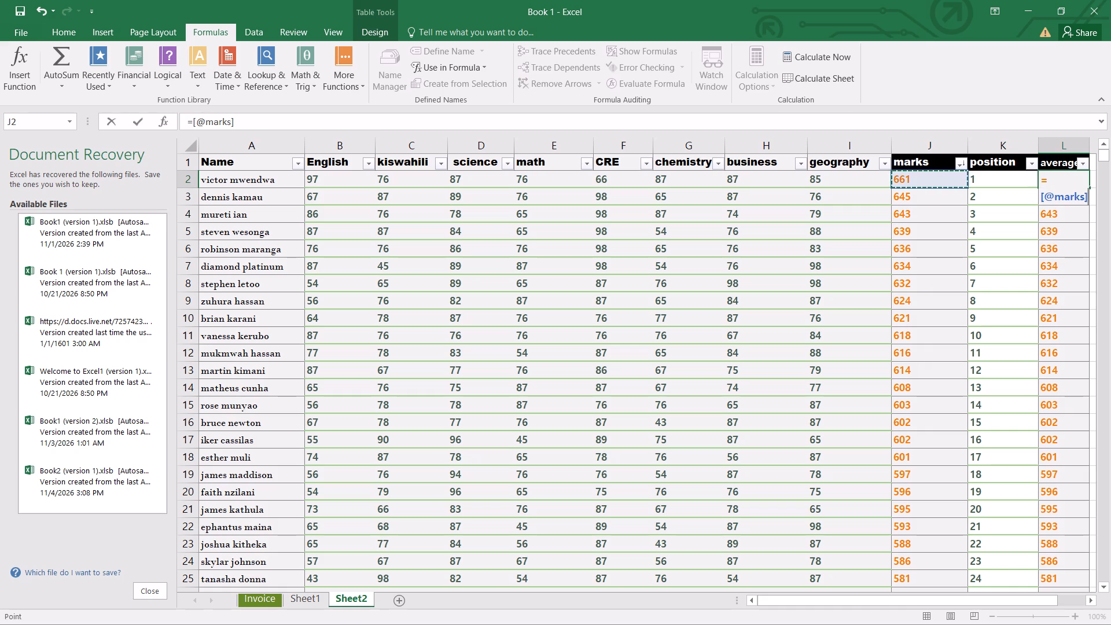
key(7)
key(BackSpace)
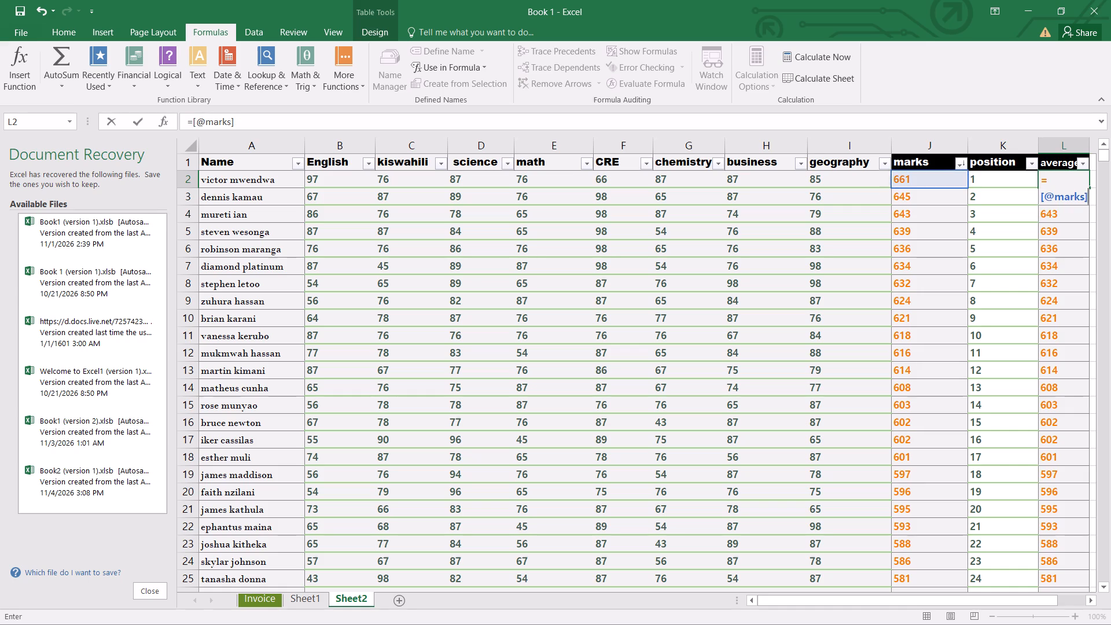
key(shift+slash)
key(8)
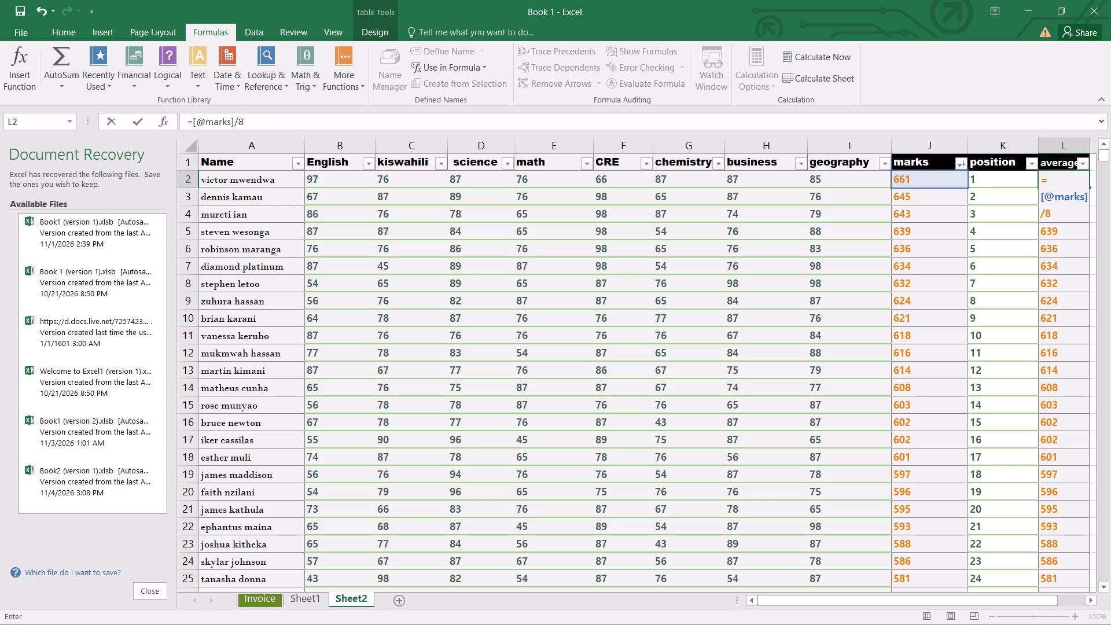
key(Return)
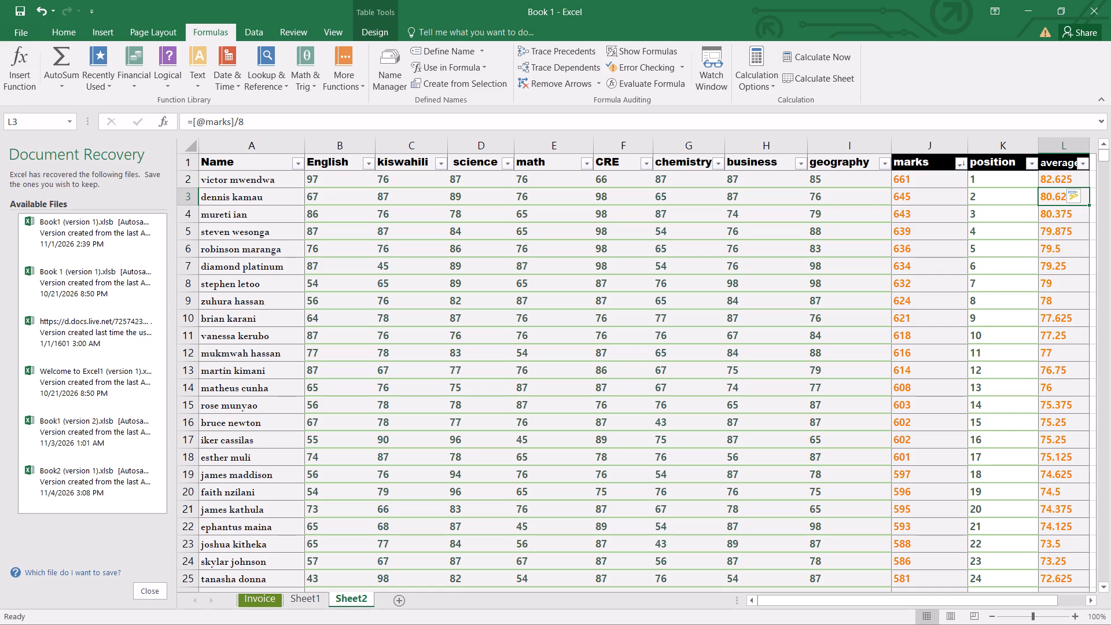
Apply the Heading 3 cell style to the average column's values in L2 to L52.
scroll(948, 200, down, 3)
scroll(1068, 253, down, 4)
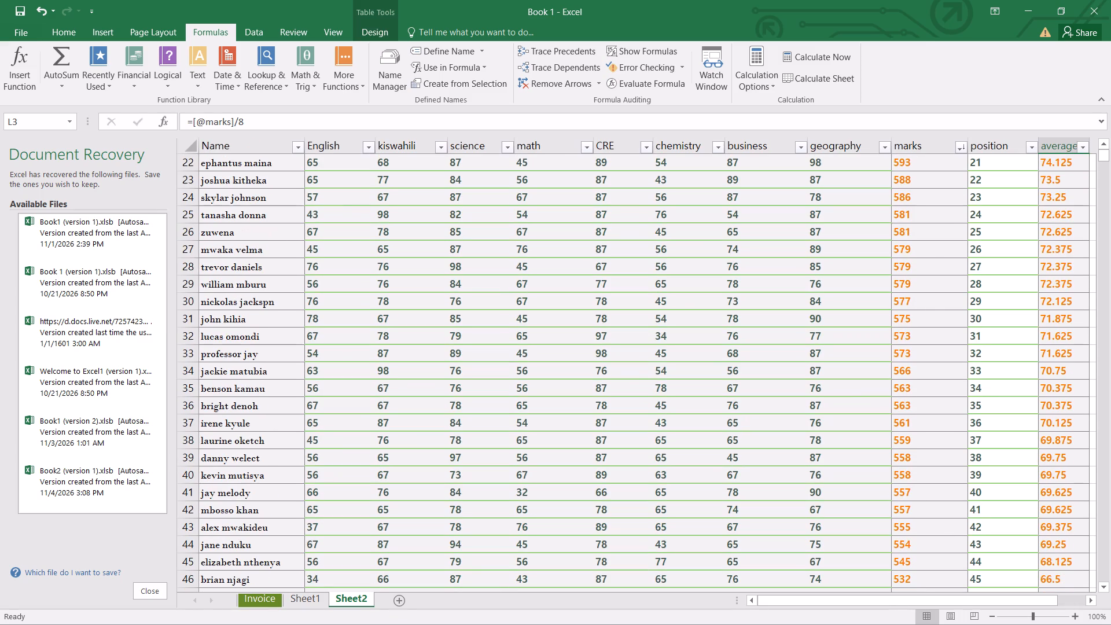
scroll(1062, 248, up, 12)
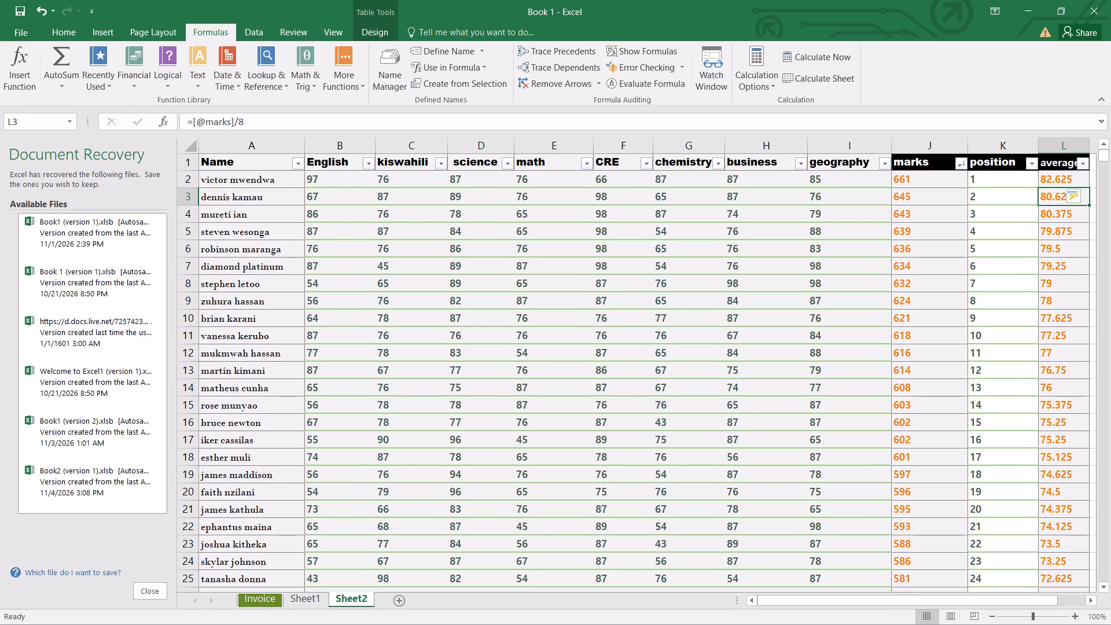
drag(1062, 180, 1076, 439)
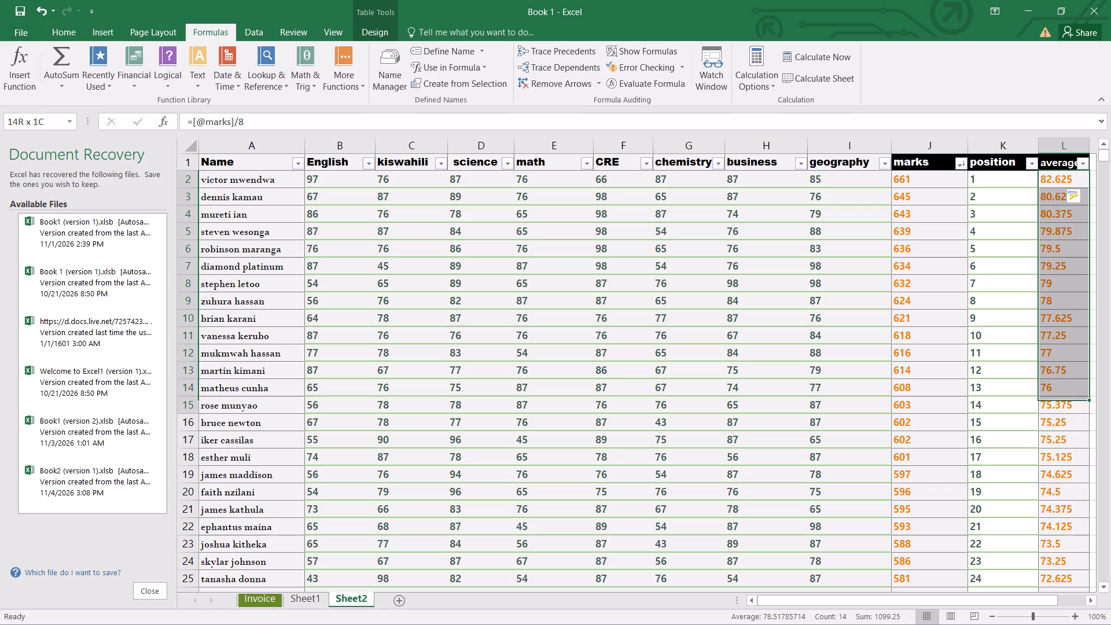
drag(1076, 439, 1087, 624)
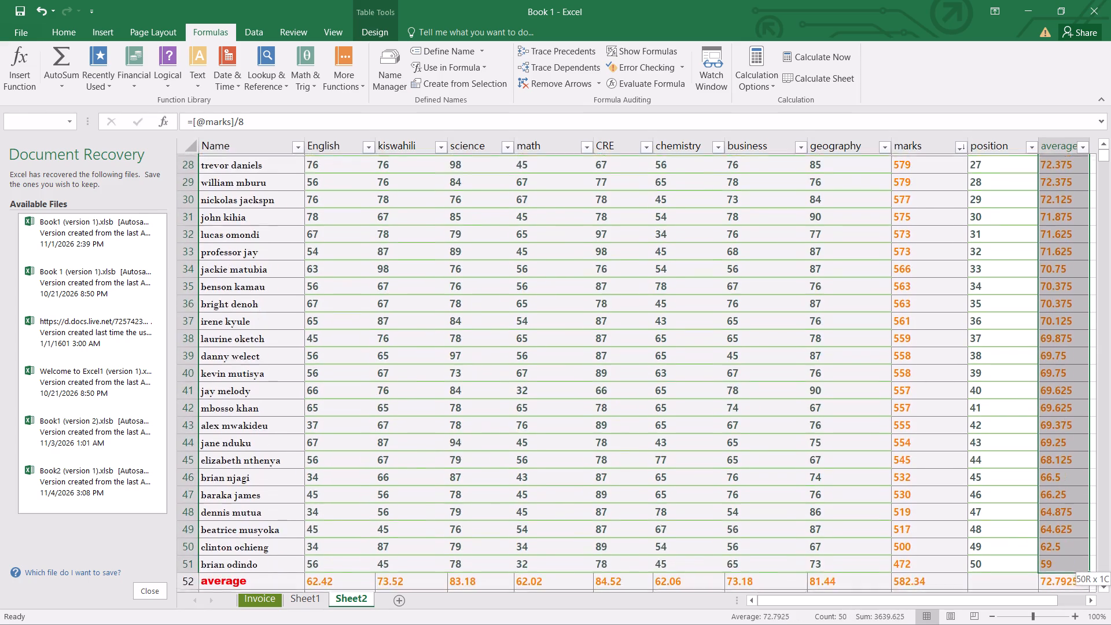
drag(1087, 624, 1070, 536)
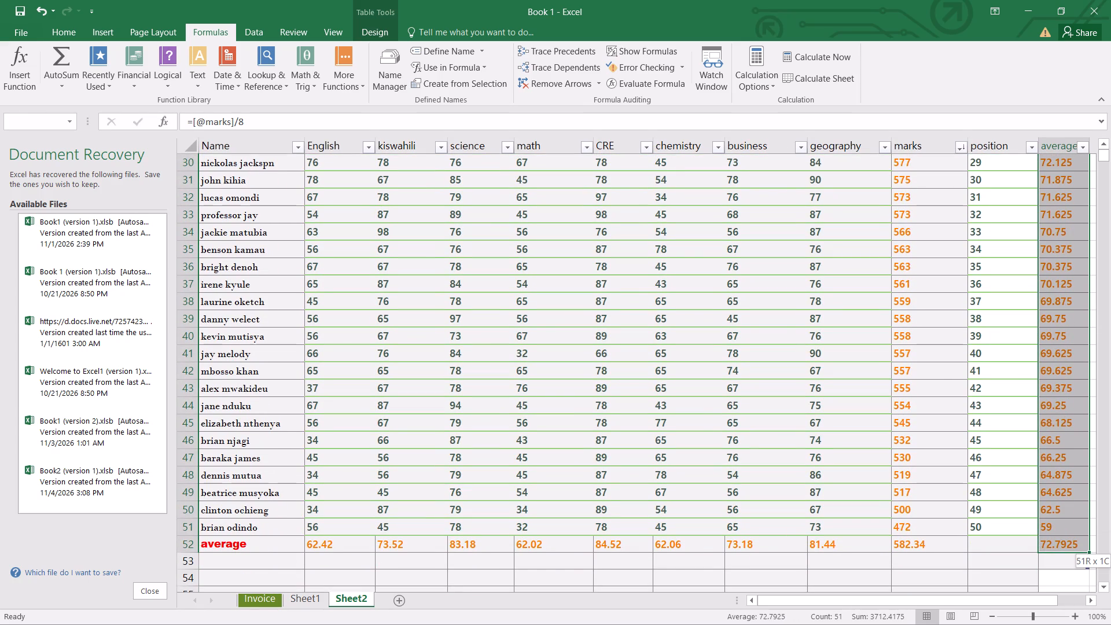
drag(1070, 536, 1076, 536)
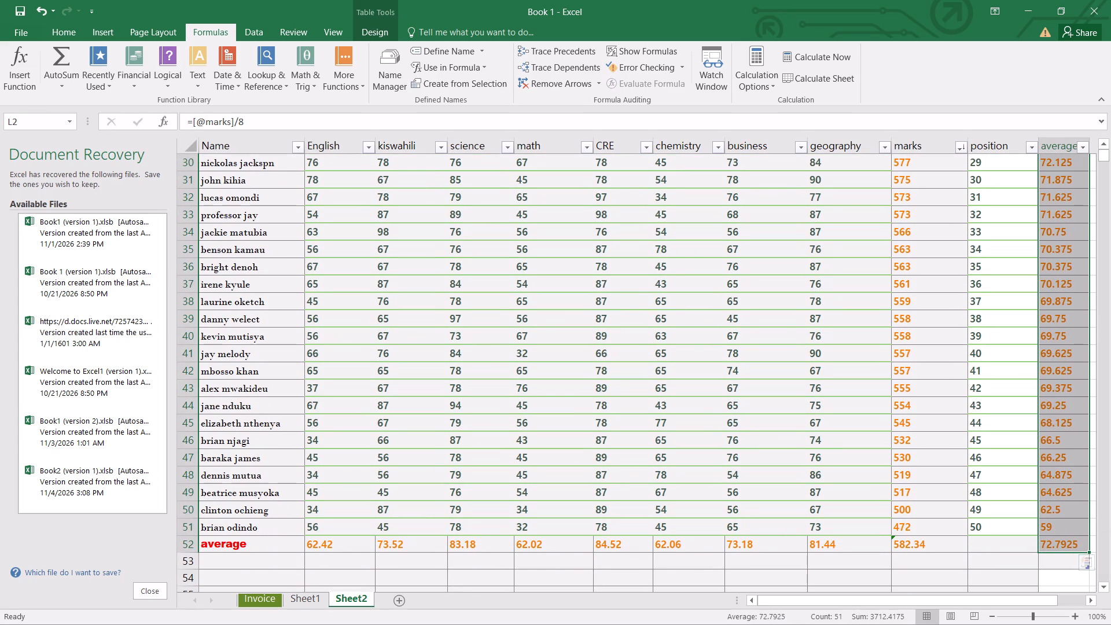
click(58, 25)
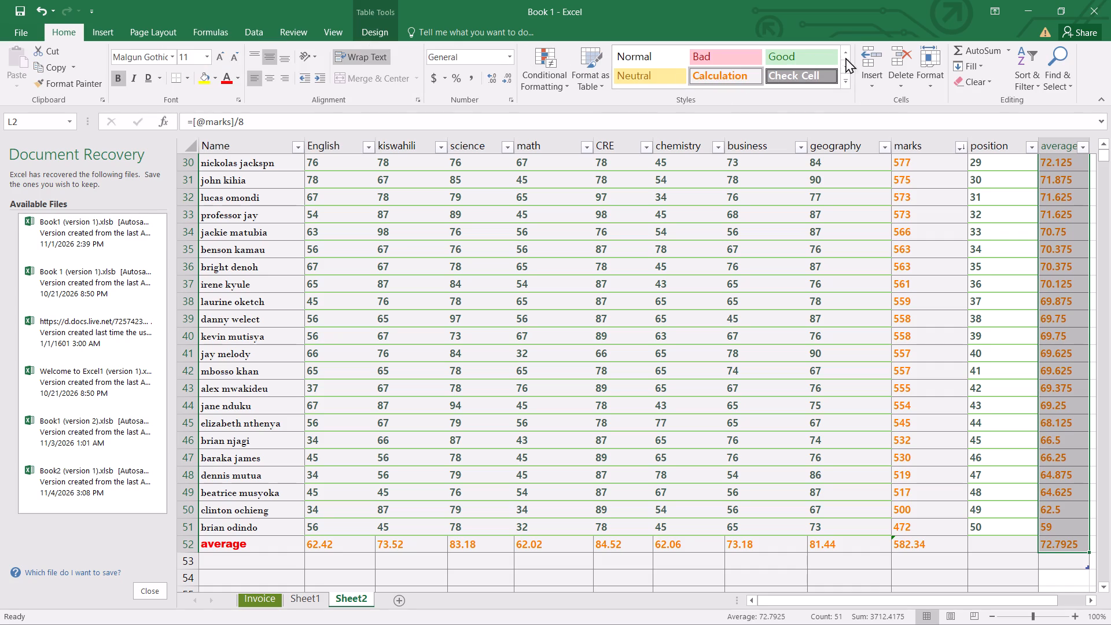
click(845, 82)
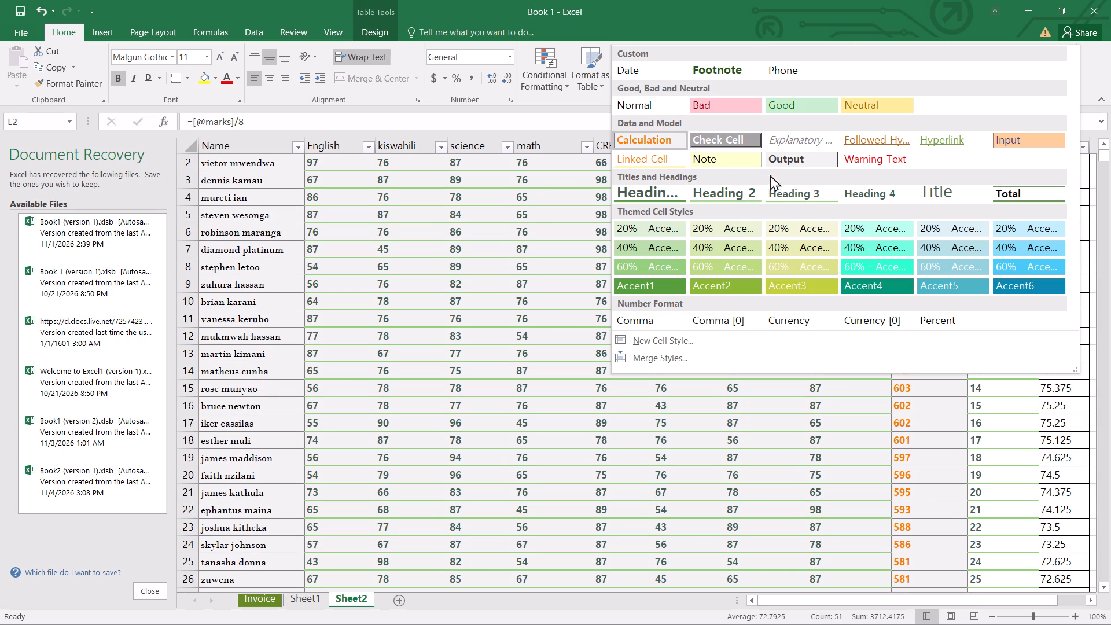
click(805, 189)
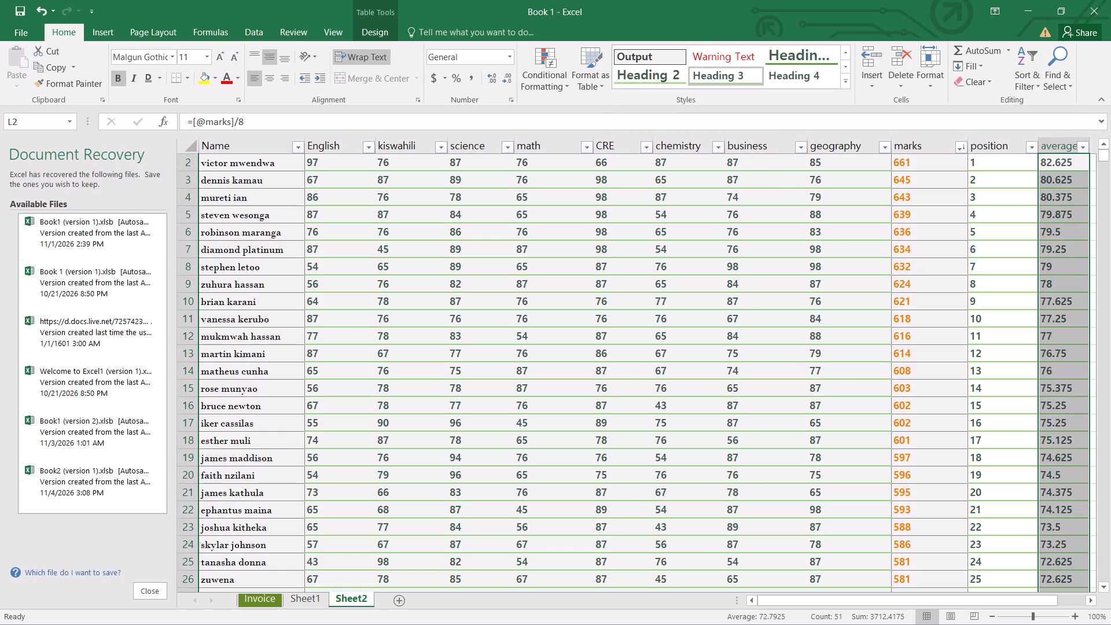
Review the restyled average column down through the averages row at the bottom of the table.
scroll(726, 193, down, 1)
scroll(679, 200, up, 3)
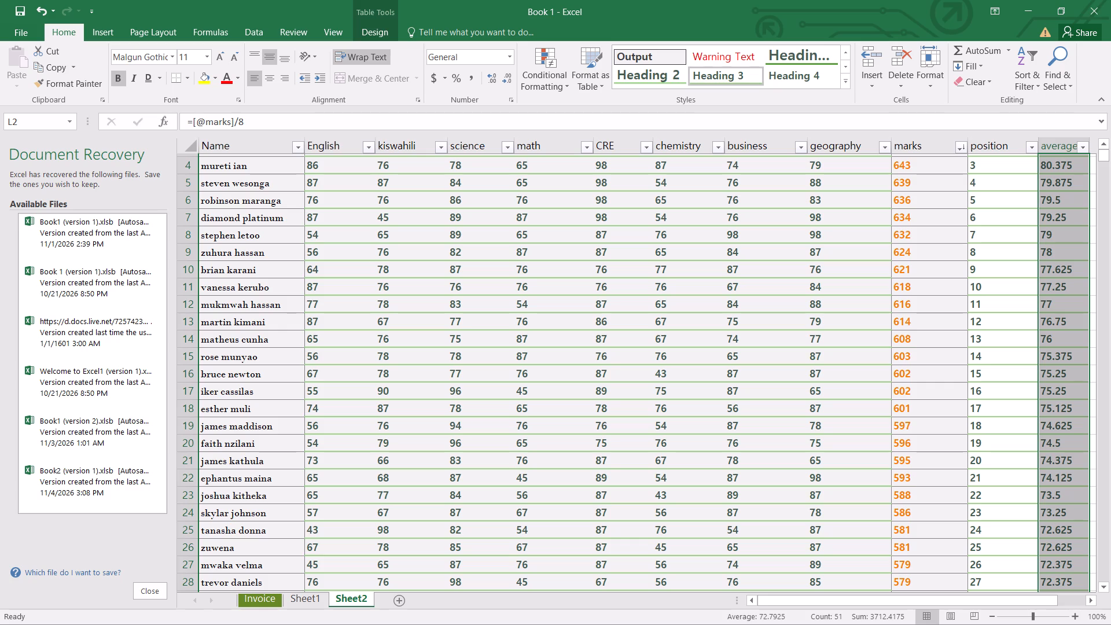
scroll(916, 304, down, 3)
scroll(994, 530, down, 3)
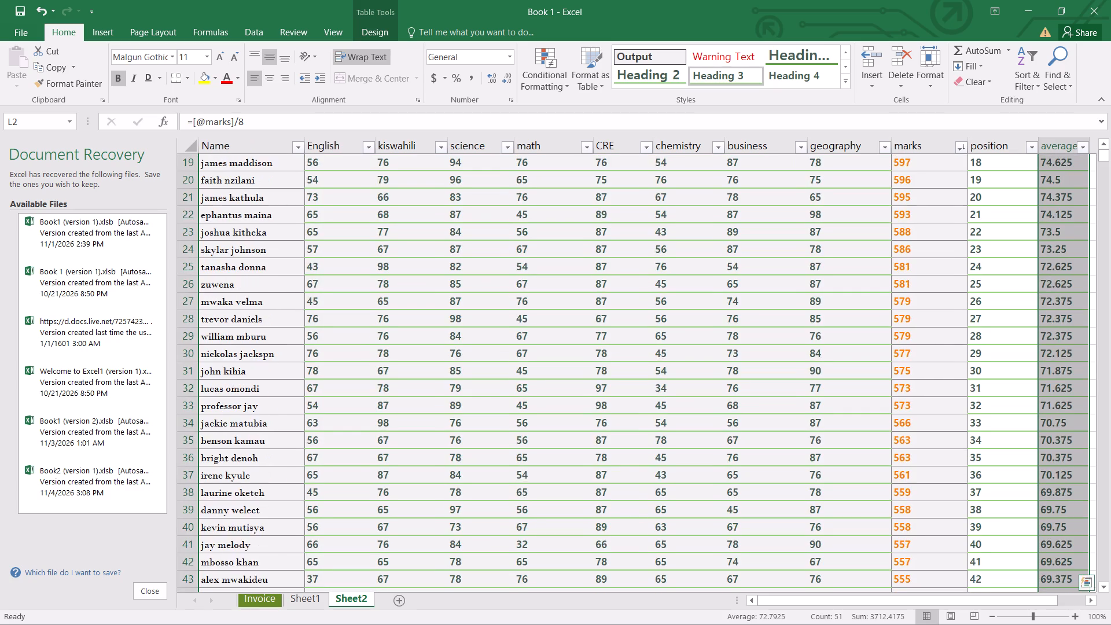
scroll(990, 552, down, 7)
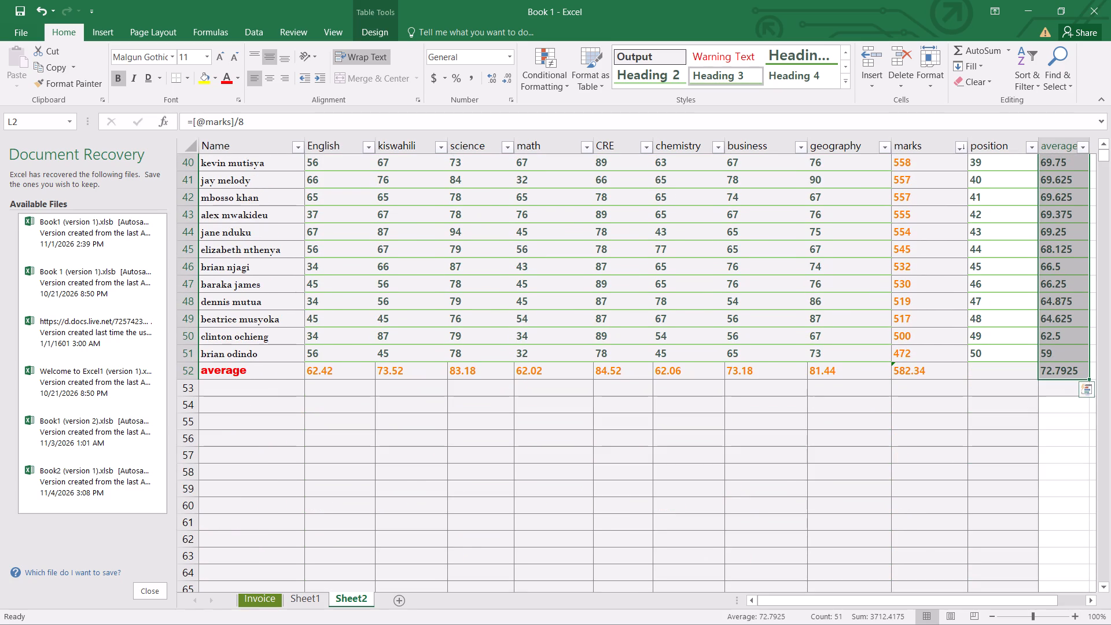
scroll(1009, 422, up, 4)
scroll(992, 414, down, 5)
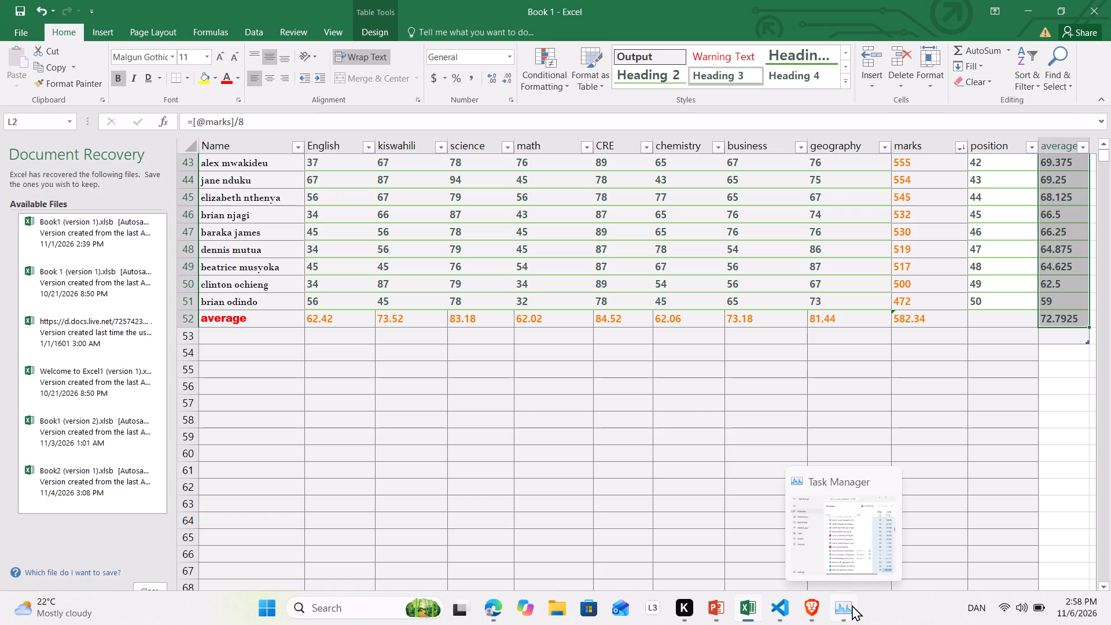
scroll(856, 363, up, 4)
scroll(859, 370, down, 2)
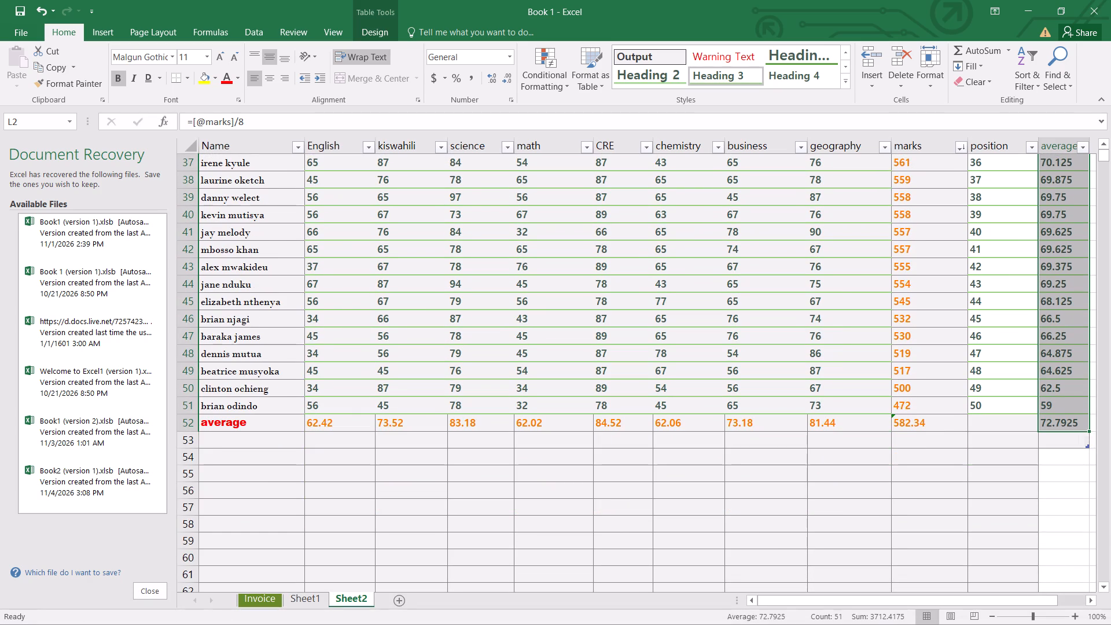